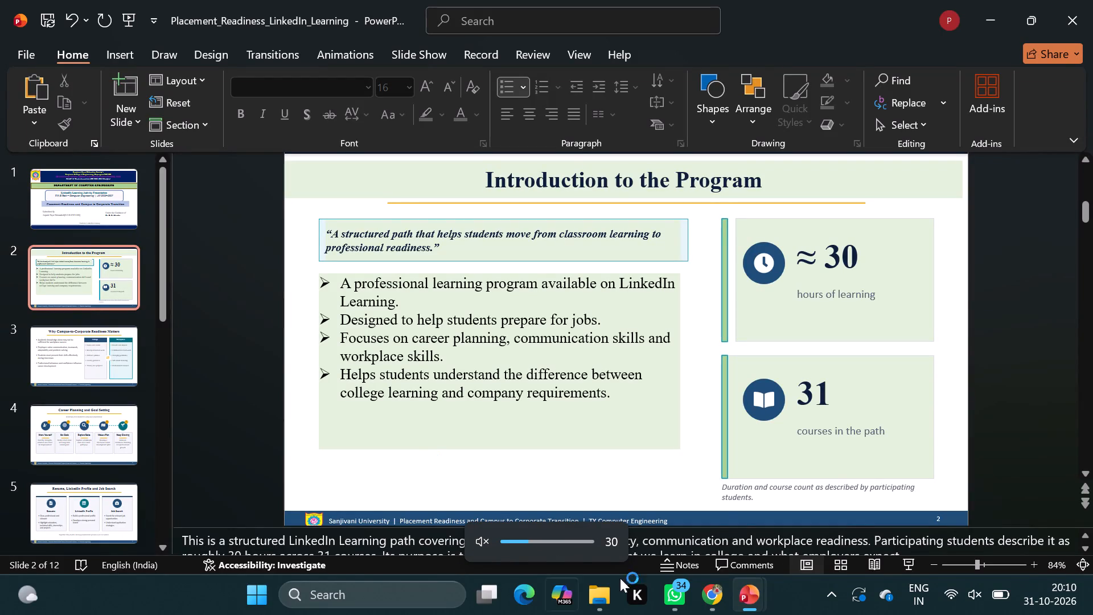
Widen the bullet list box and the quotation box on slide 2 so both end just before the statistics cards.
left_click(661, 501)
left_click(670, 367)
left_click_drag(682, 358, 709, 354)
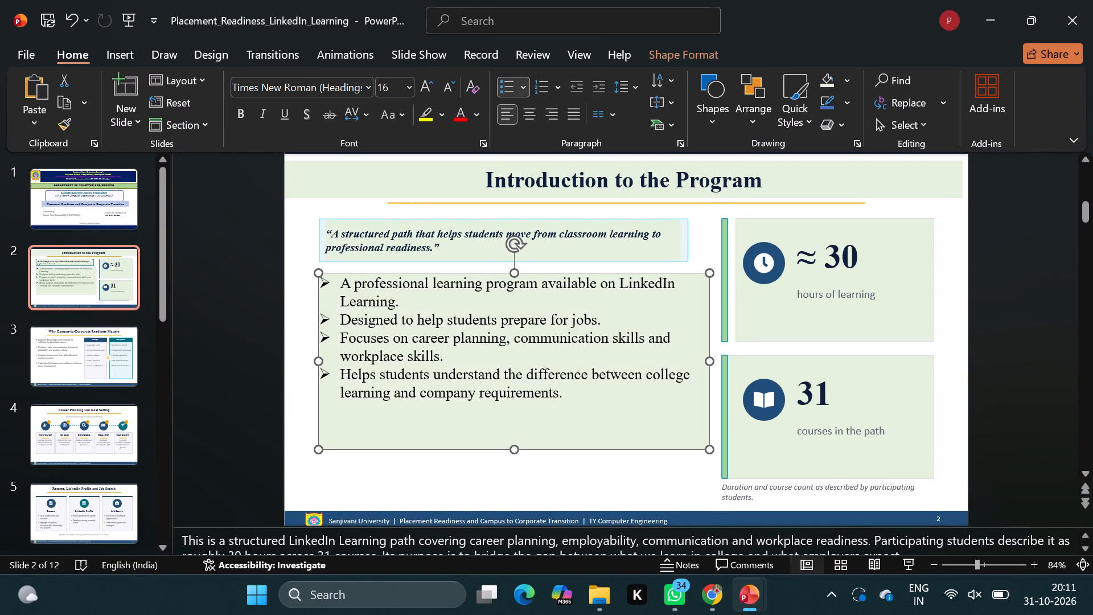
left_click(668, 239)
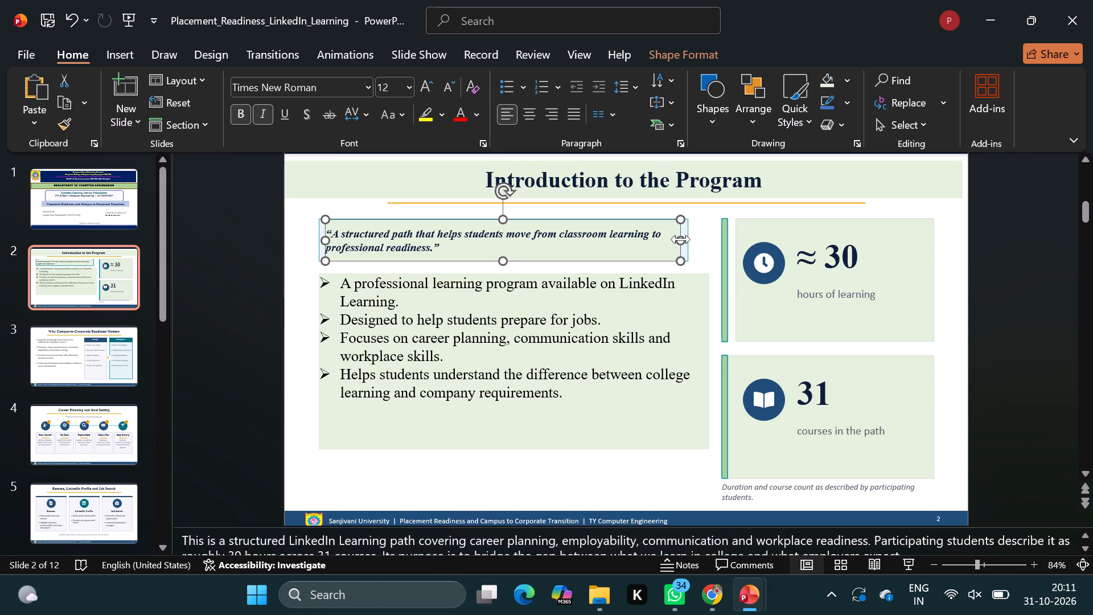
left_click_drag(680, 239, 709, 237)
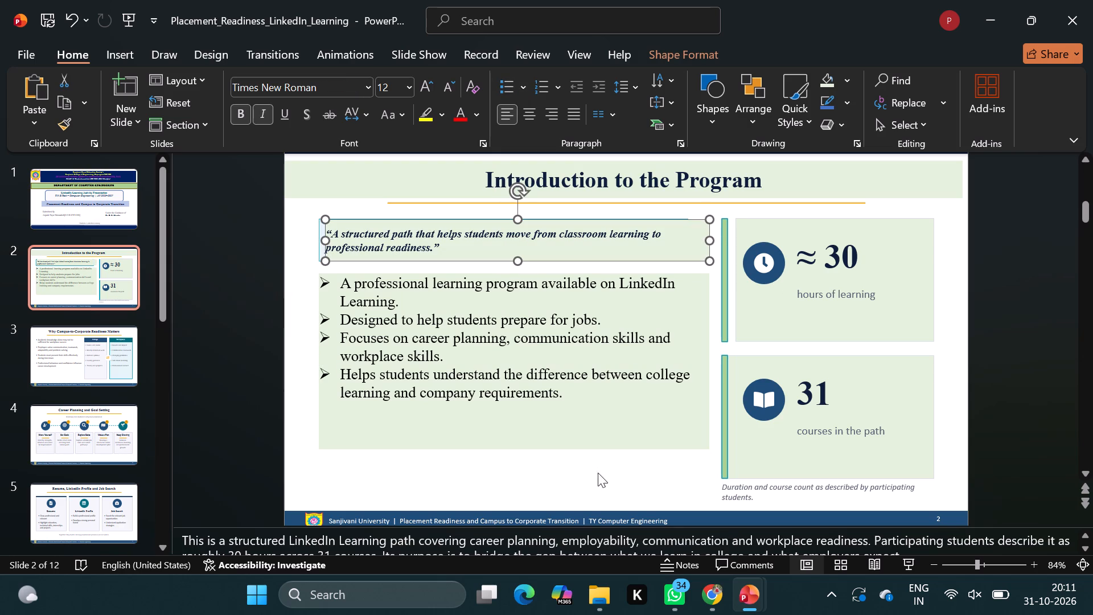
left_click(598, 482)
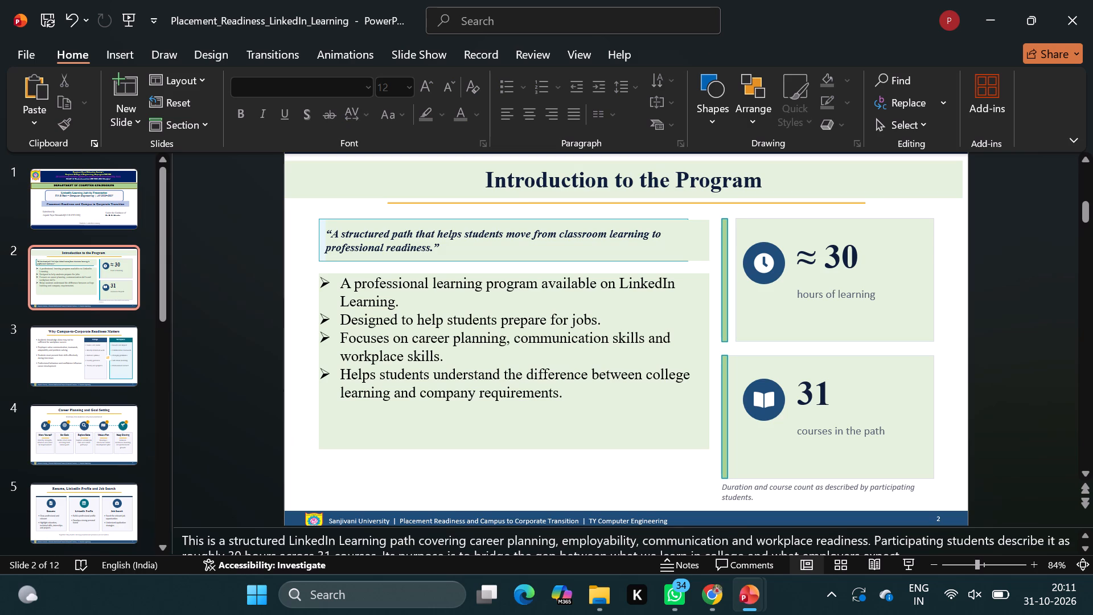
left_click(405, 422)
left_click(372, 433)
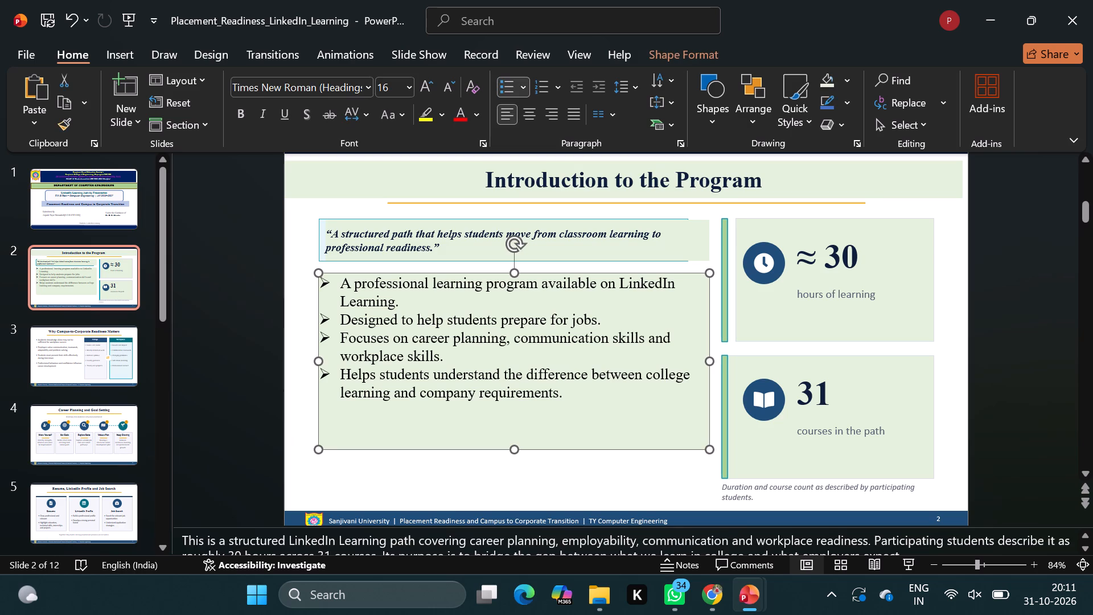
left_click(395, 497)
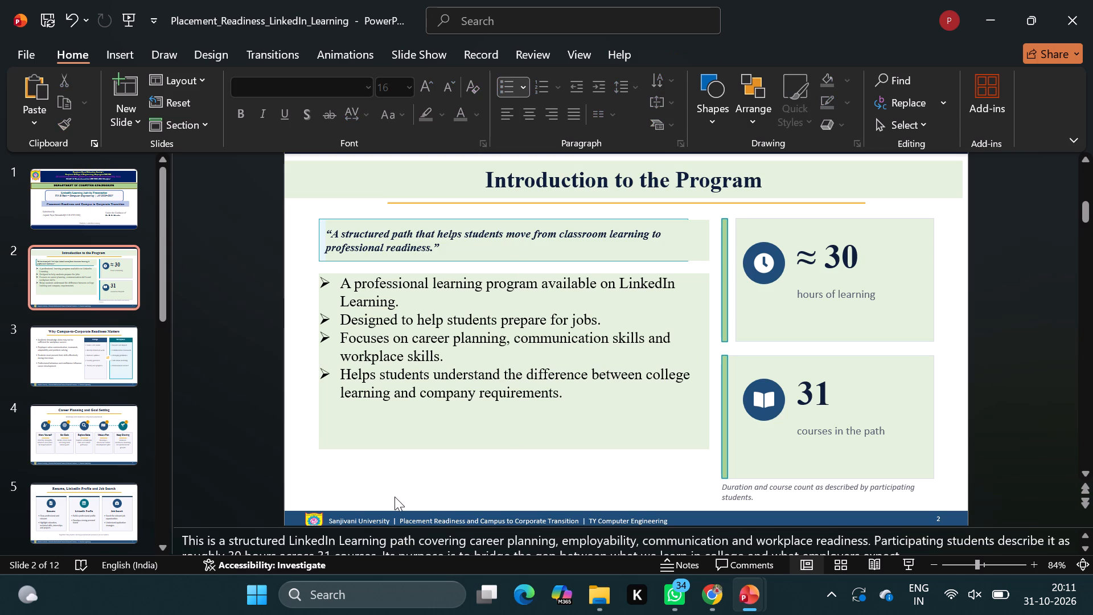
Save the presentation.
key("ctrl+s")
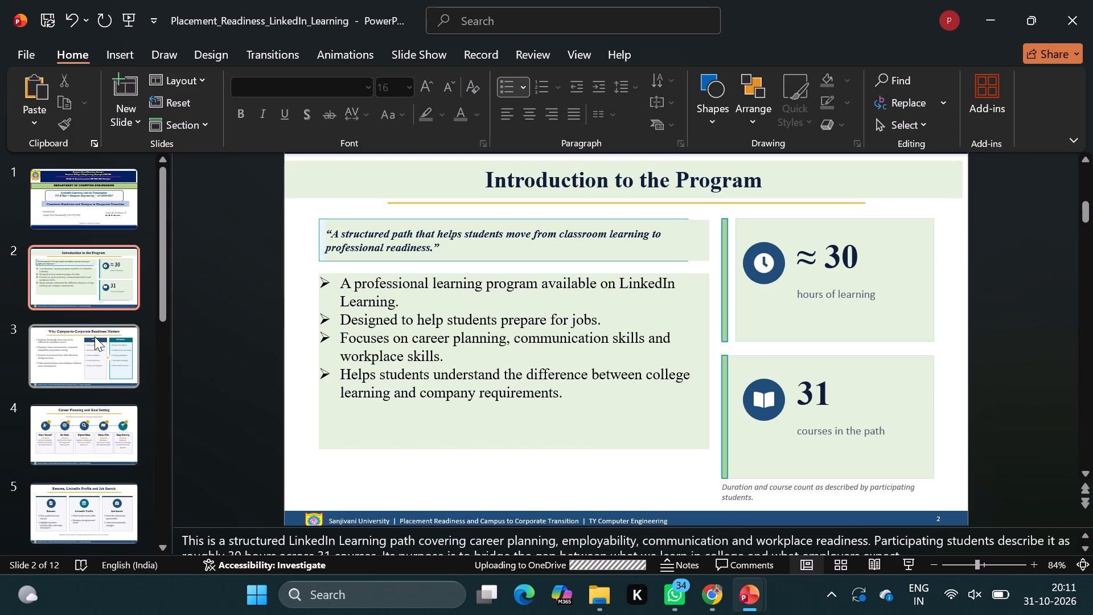
On slide 3, fill the "Why Campus-to-Corporate Readiness Matters" title box with light green.
left_click(94, 337)
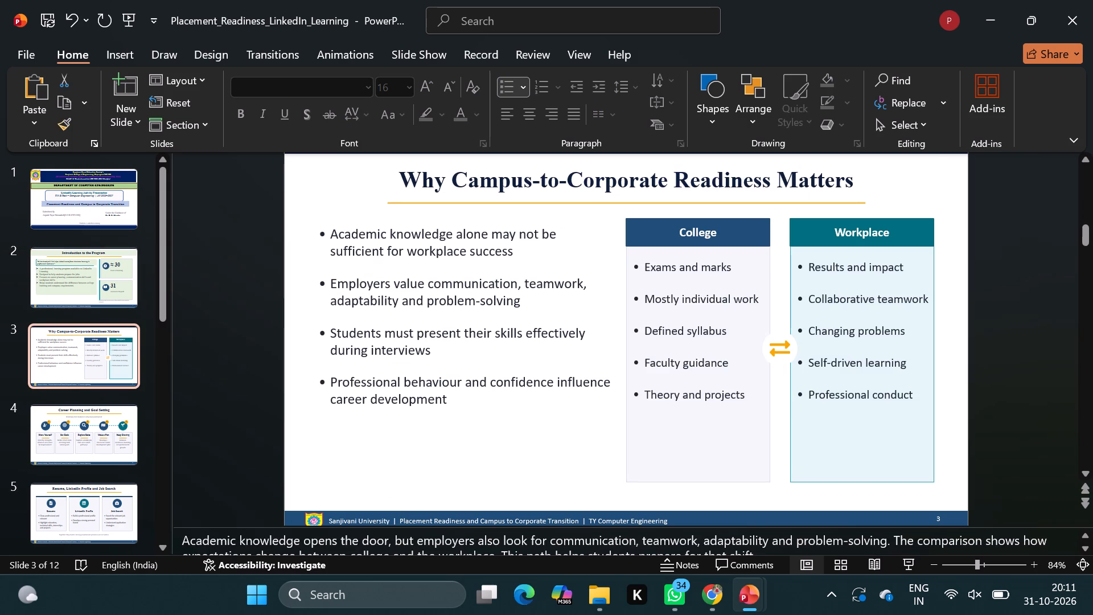
left_click(415, 197)
left_click(401, 203)
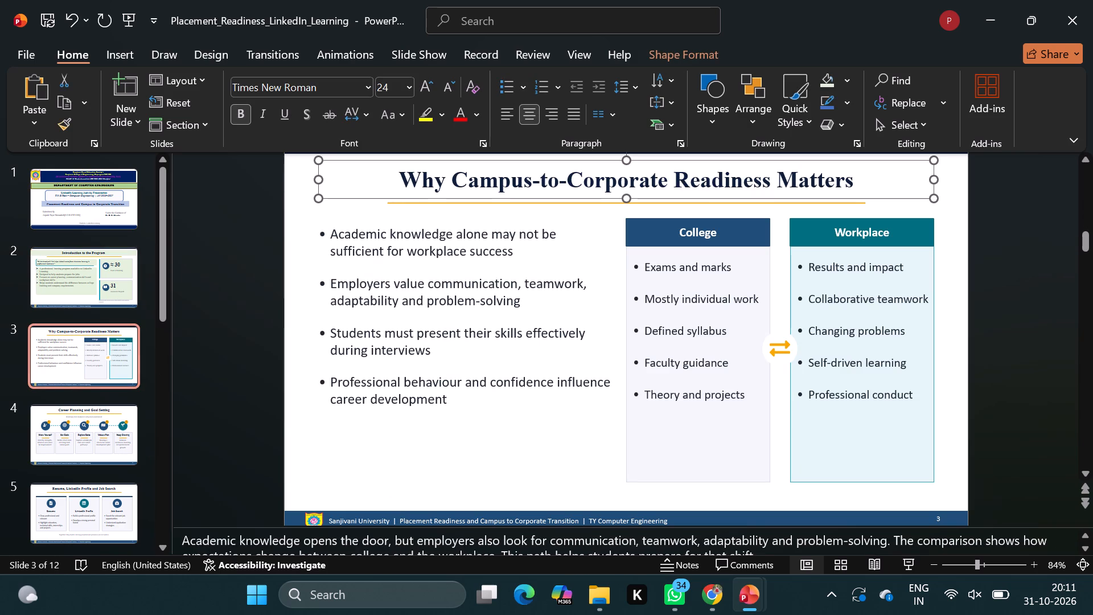
left_click(397, 202)
left_click(426, 219)
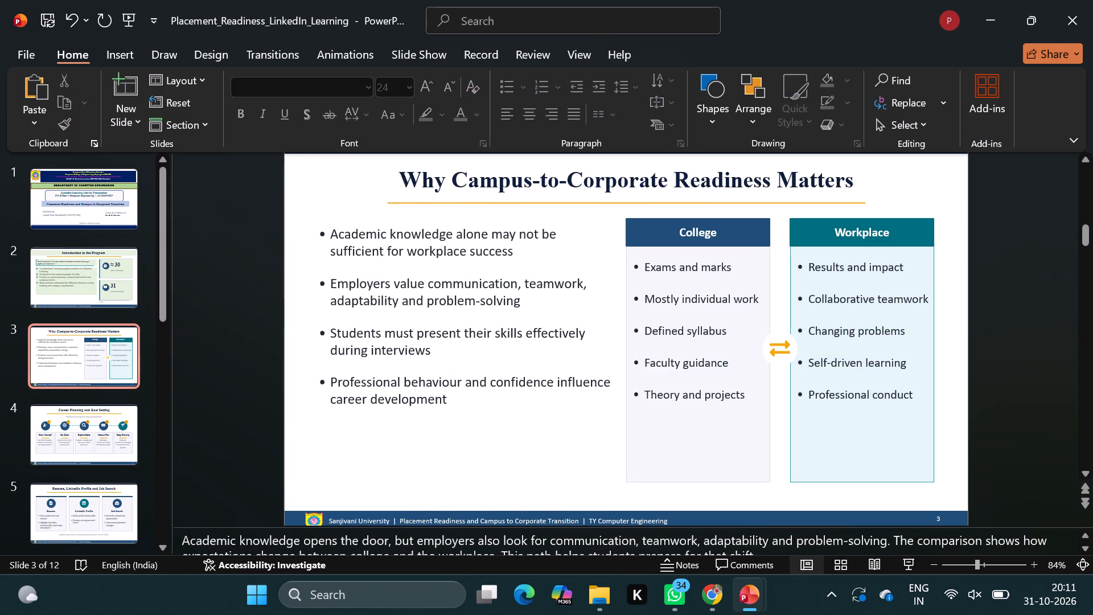
left_click(440, 202)
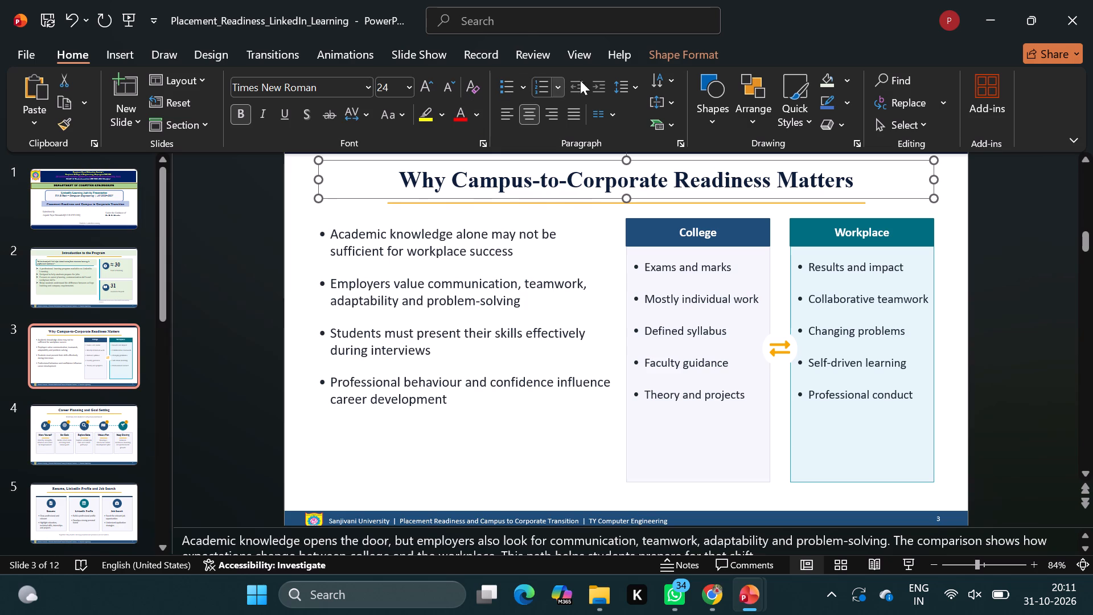
left_click(657, 54)
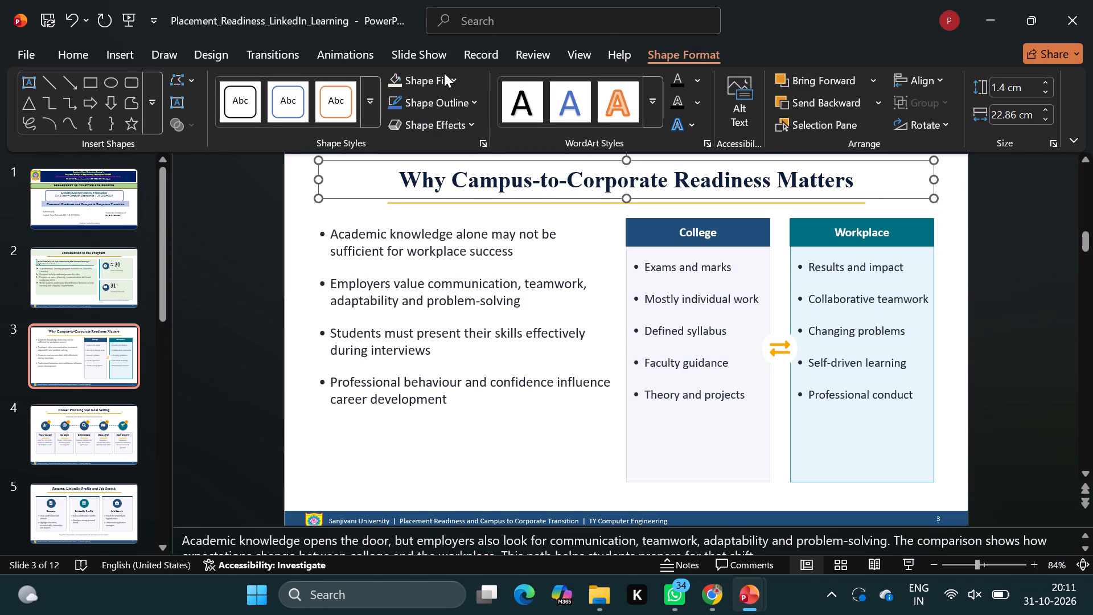
left_click(396, 80)
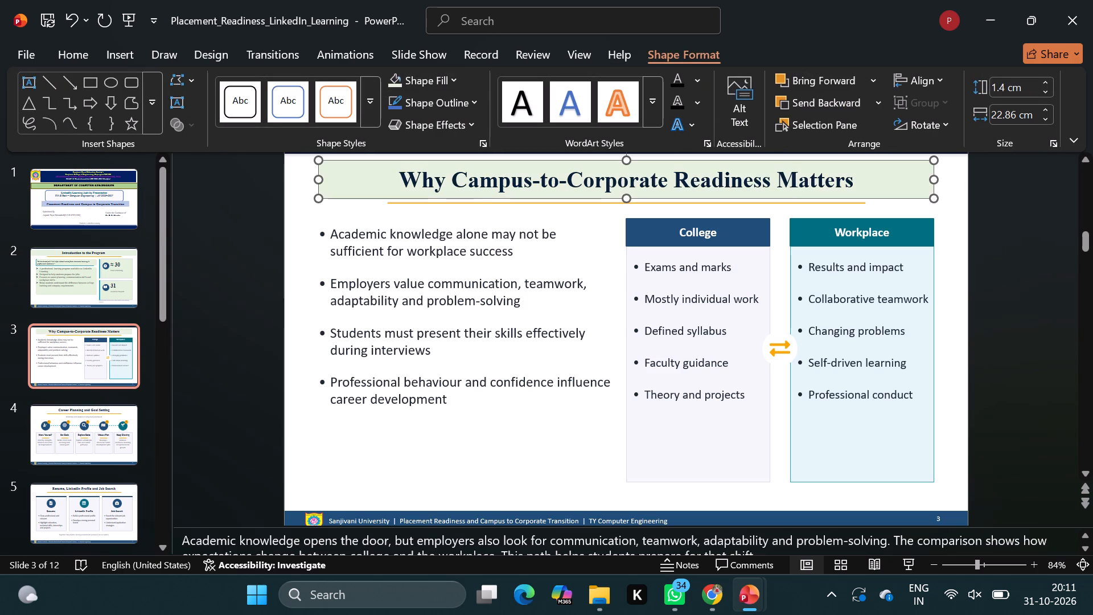
Fill the main bullet list box on slide 3 with the same light green.
left_click(600, 284)
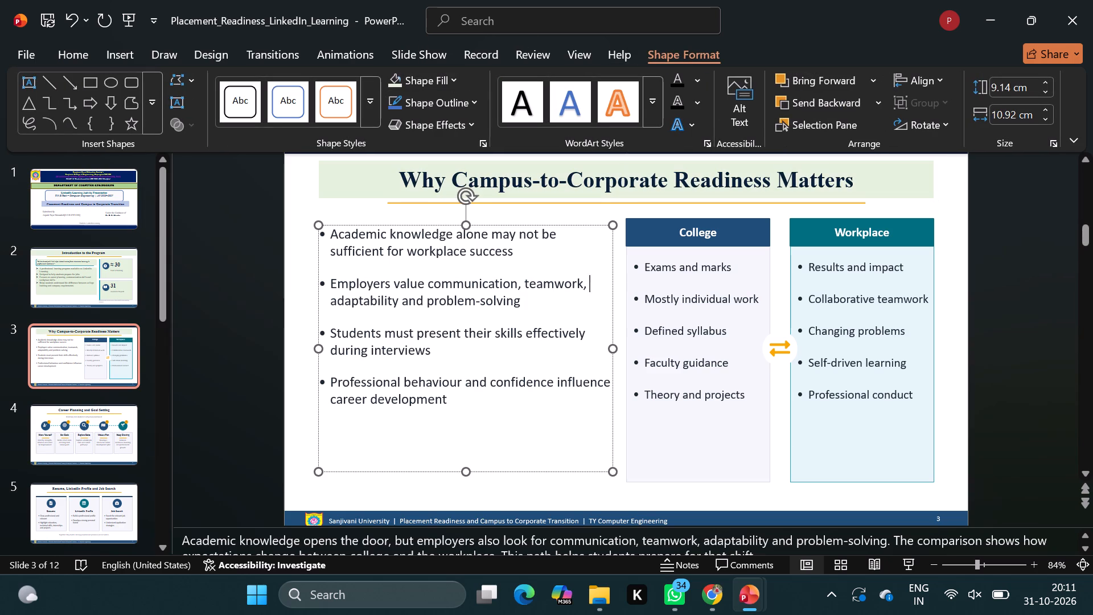
left_click(439, 268)
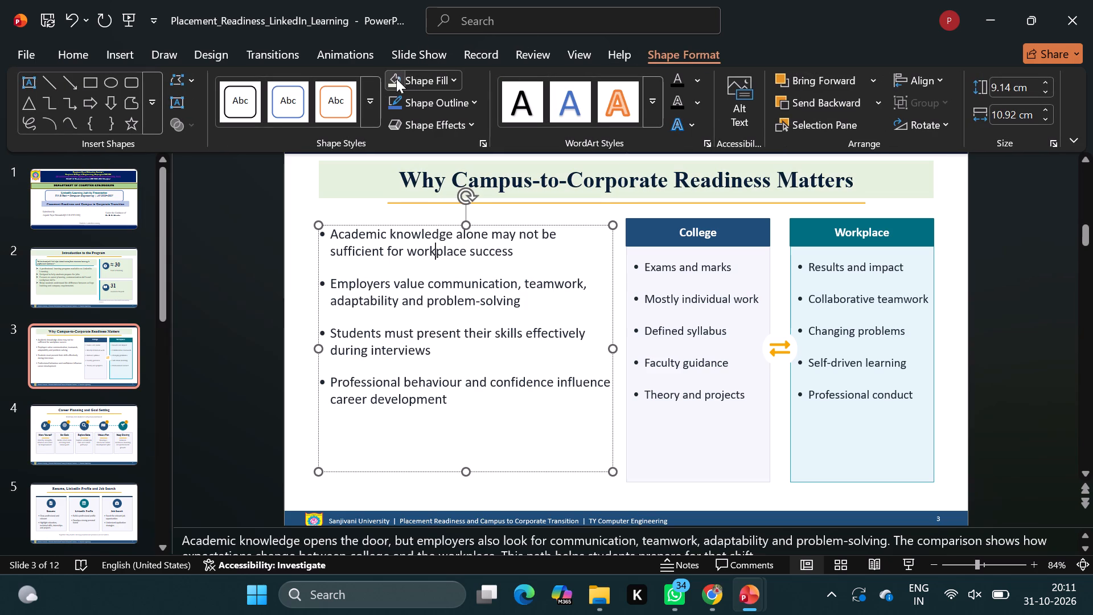
left_click(396, 79)
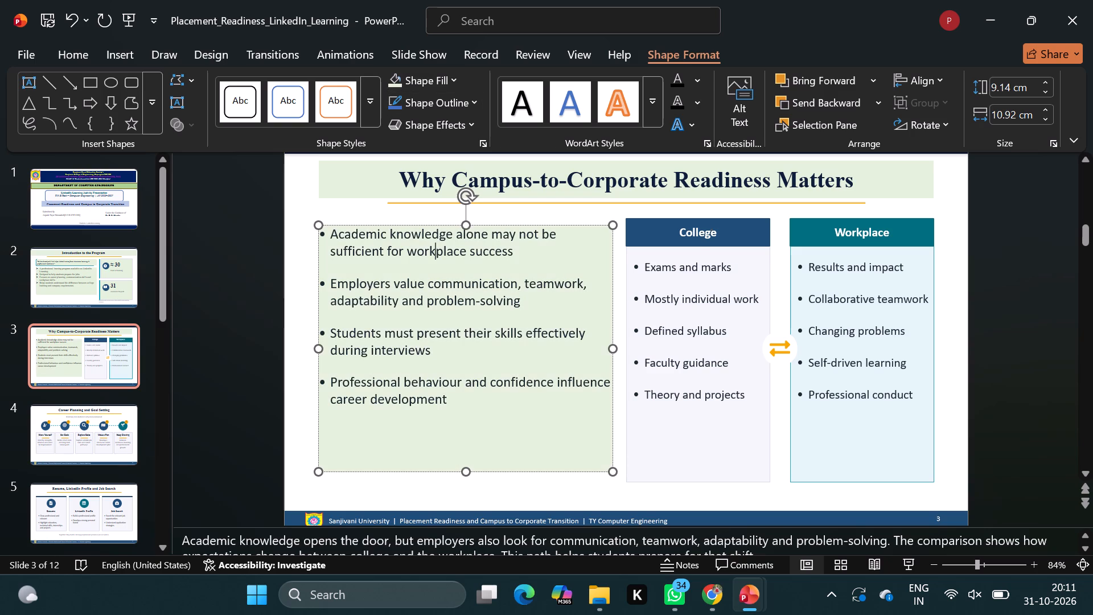
Fill the College list box with light green and extend its top edge to just below the College heading, about 8.3 cm tall.
left_click(727, 352)
left_click(390, 86)
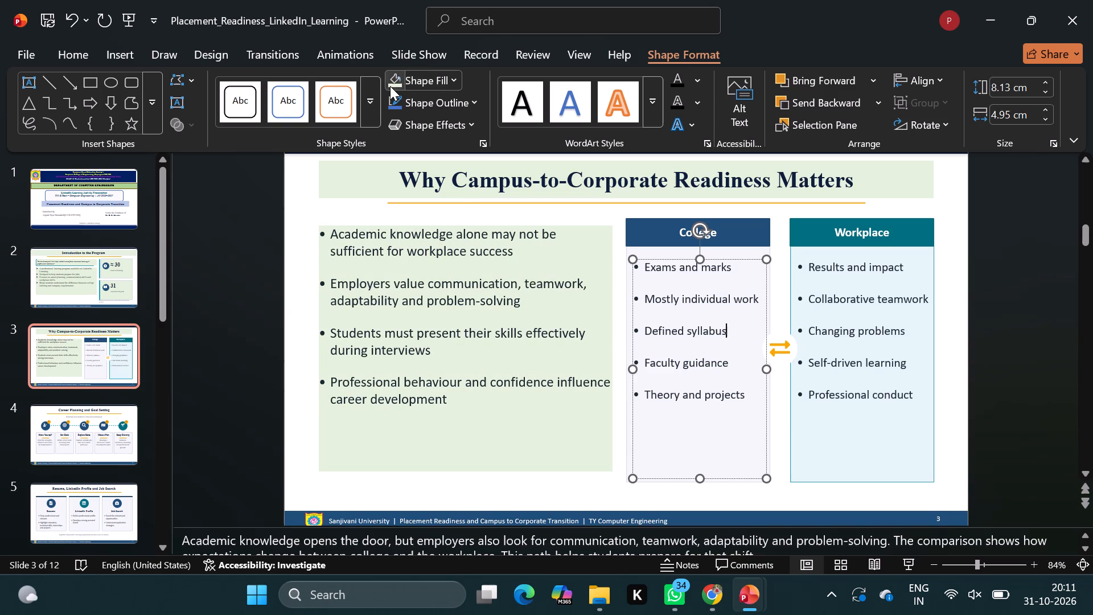
left_click_drag(701, 263, 700, 251)
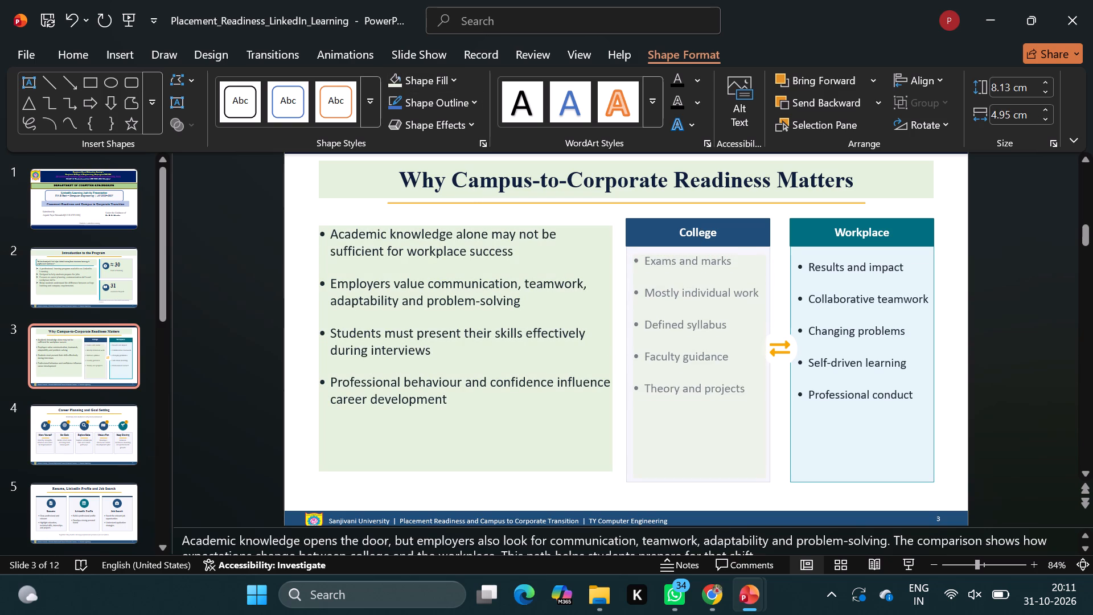
left_click_drag(700, 251, 701, 252)
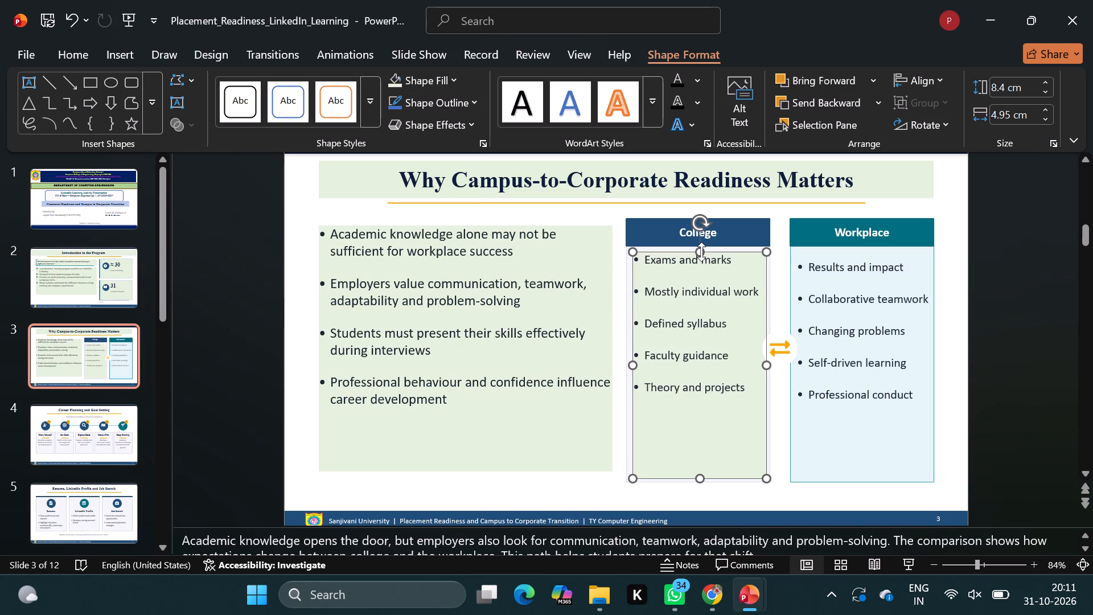
left_click(701, 478)
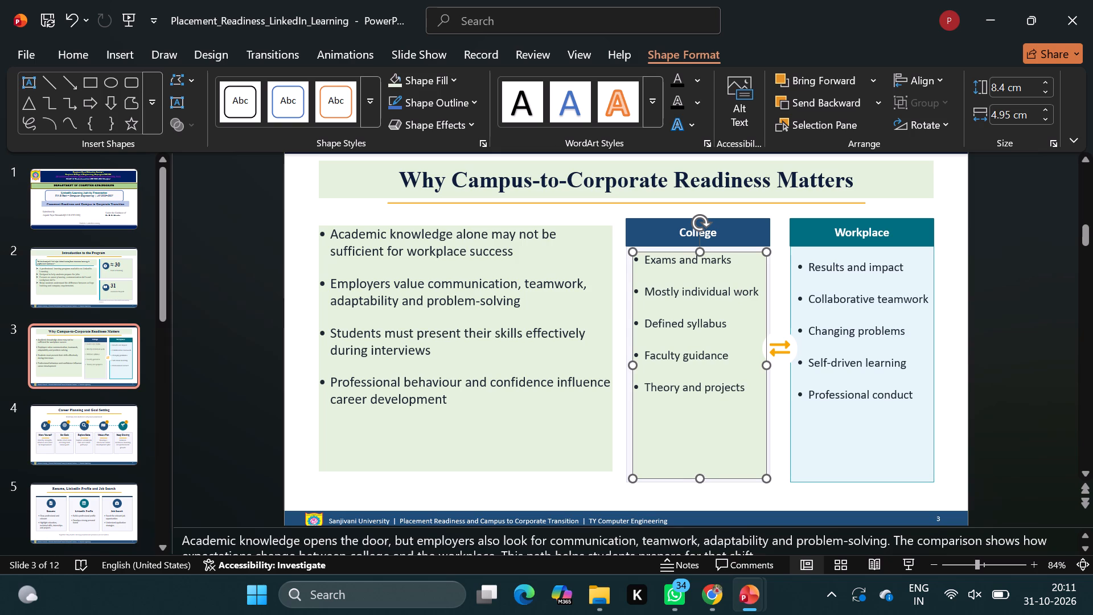
left_click(865, 453)
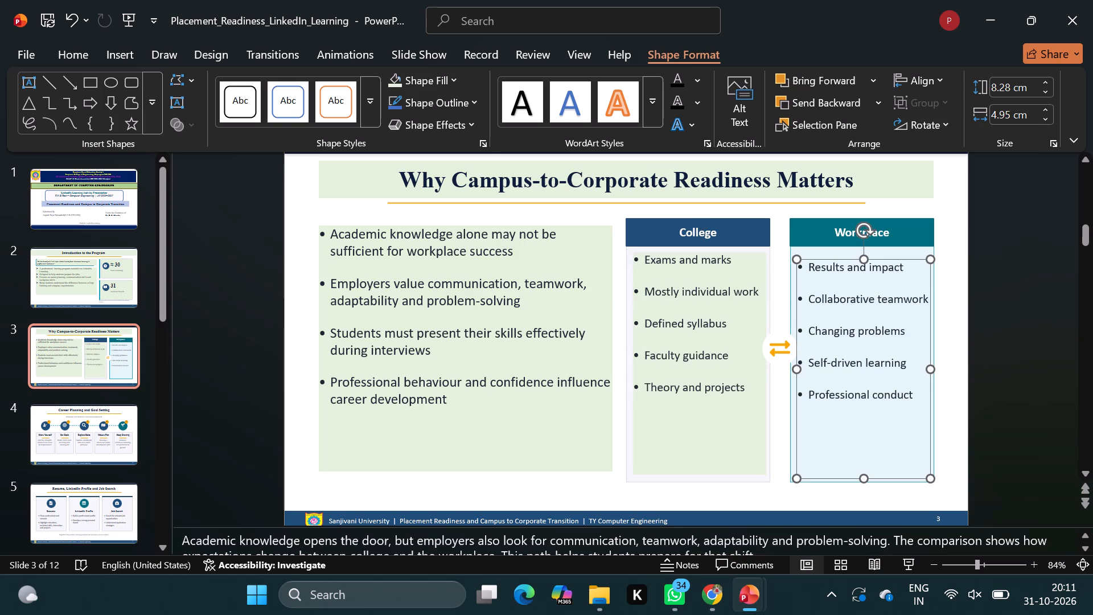
Return to slide 2 and change the bullet list box's fill to the pale pinkish-grey theme colour.
left_click(116, 196)
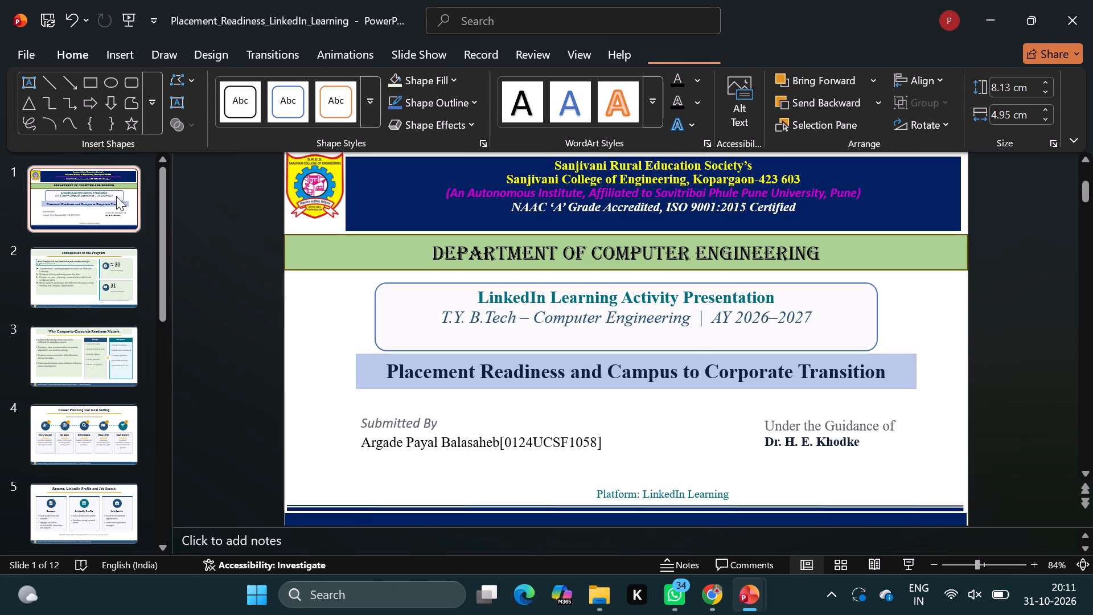
key("Right")
key("Down")
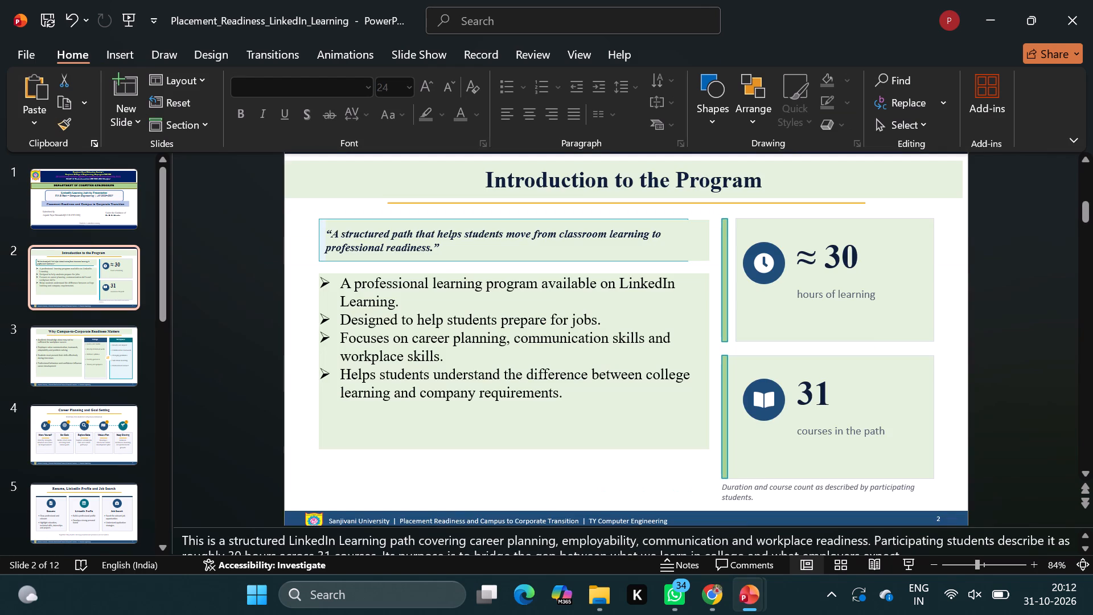
left_click(643, 311)
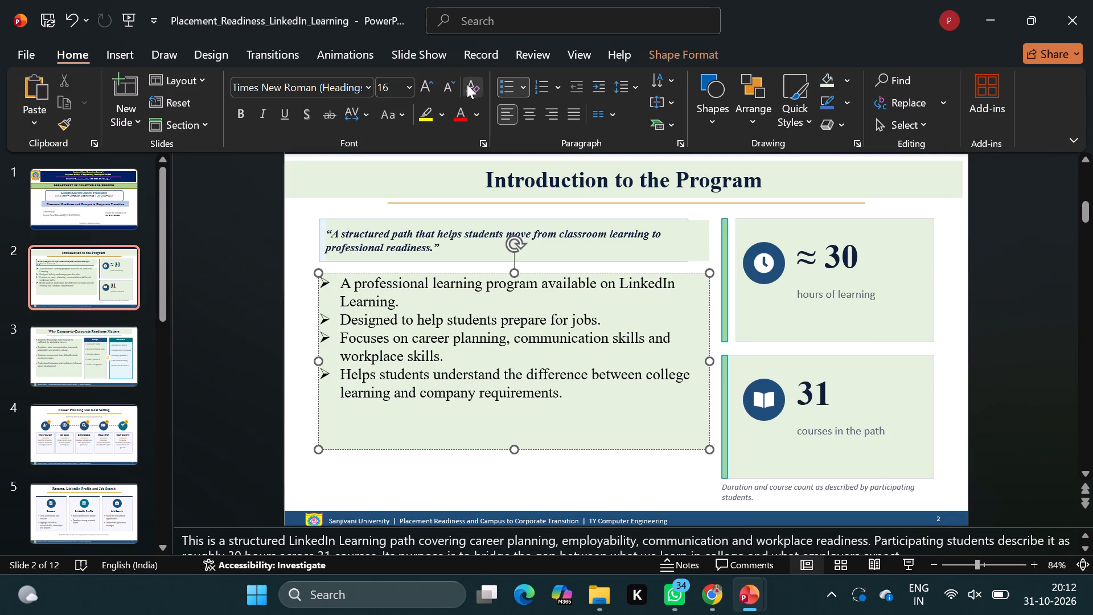
left_click(663, 59)
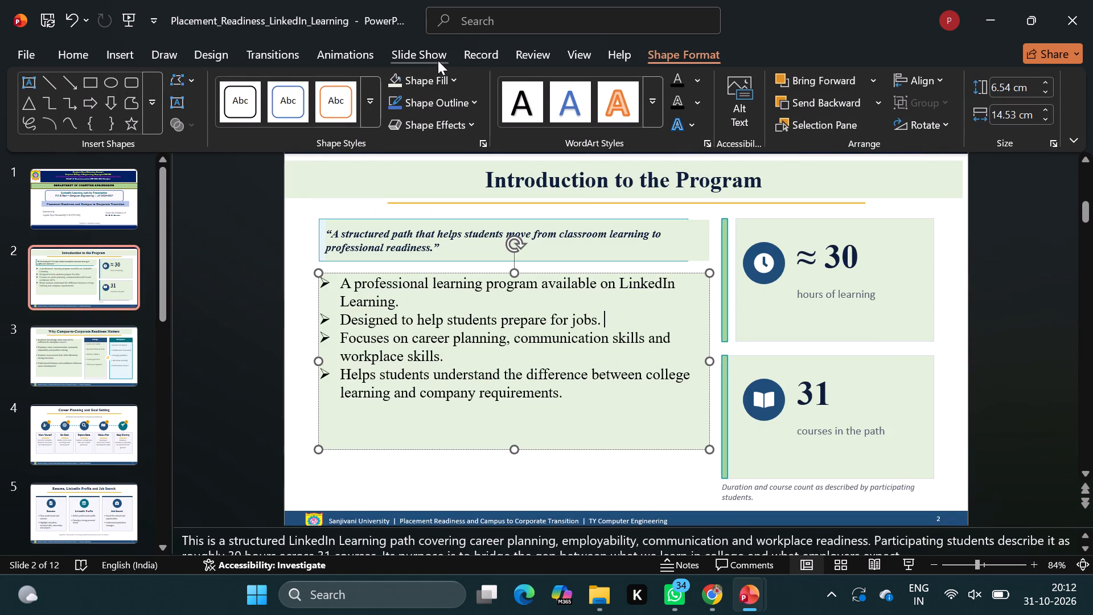
left_click(451, 82)
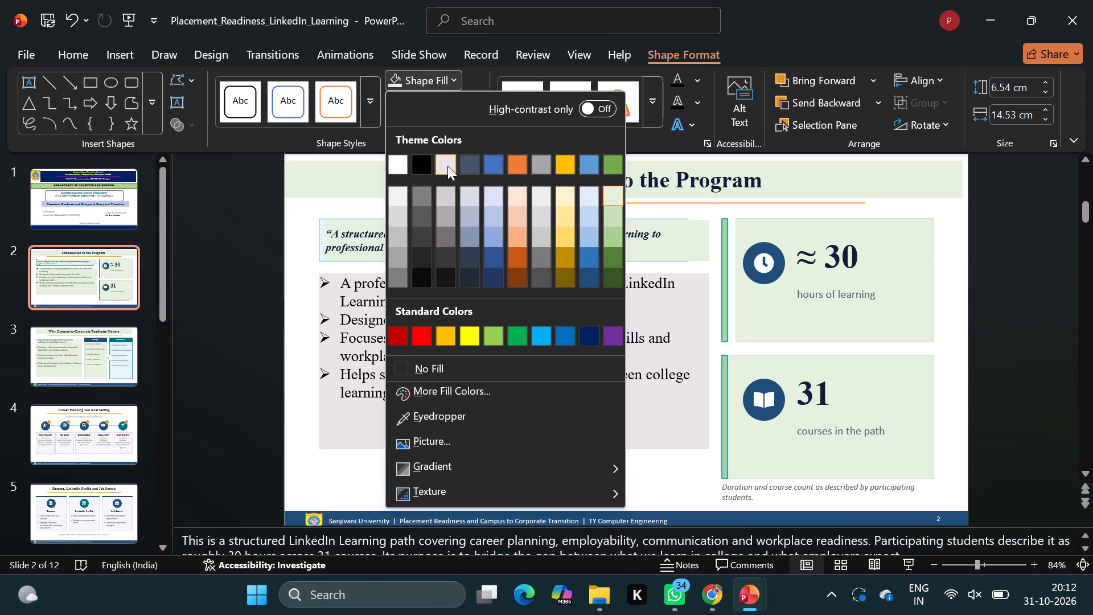
left_click(447, 166)
left_click(444, 473)
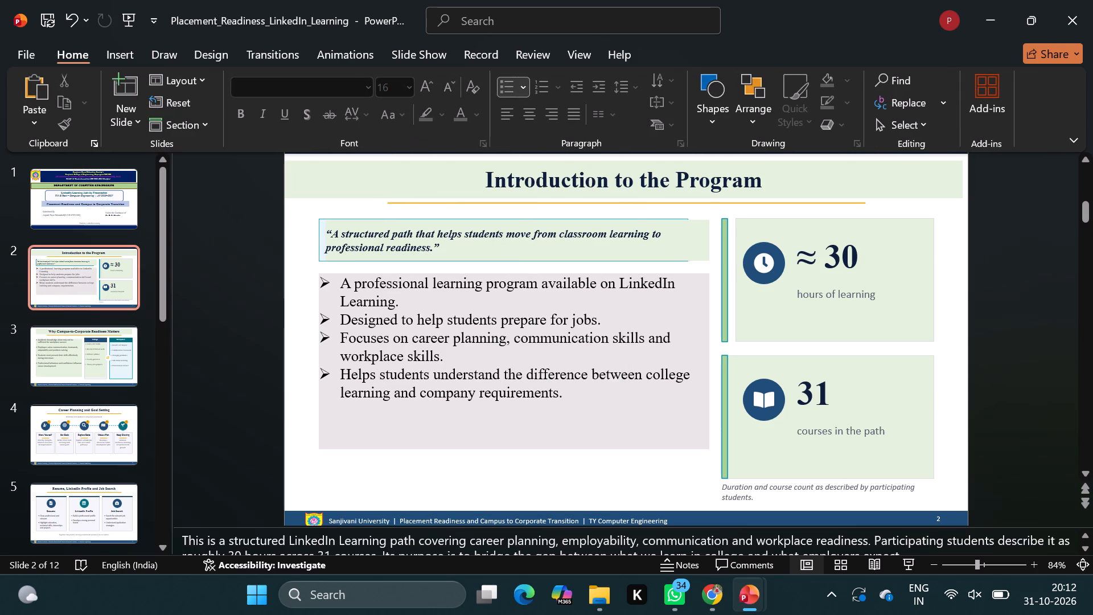
Fill the quotation box on slide 2 with the same pale pinkish-grey colour.
left_click(636, 245)
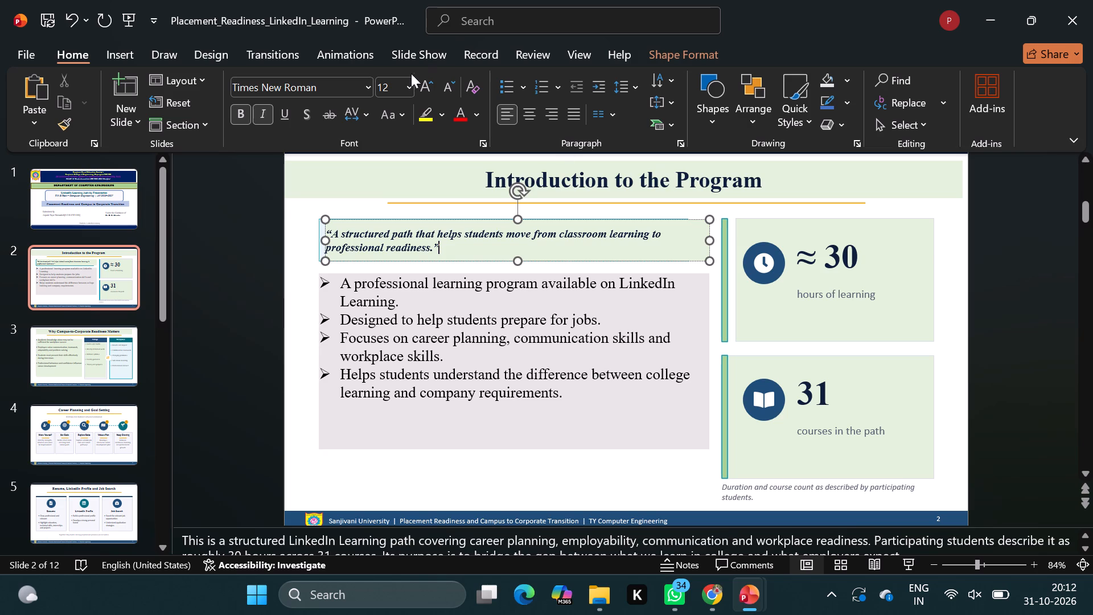
left_click(664, 59)
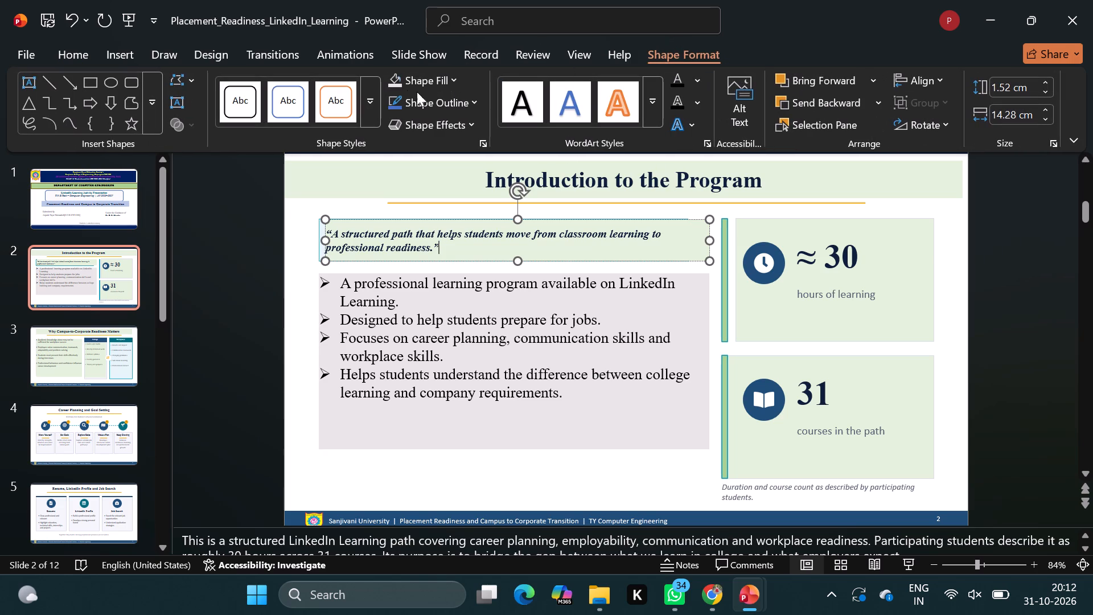
left_click(397, 85)
left_click(420, 471)
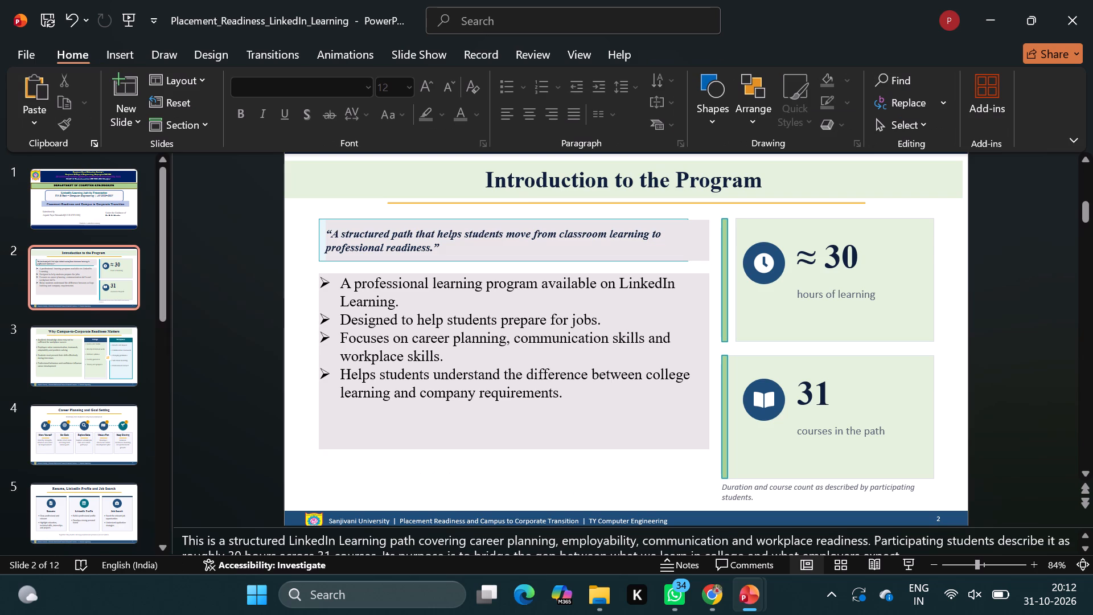
Extend slide 2's bullet list box downward to near the footer and narrow it to fit its text more closely.
left_click(618, 407)
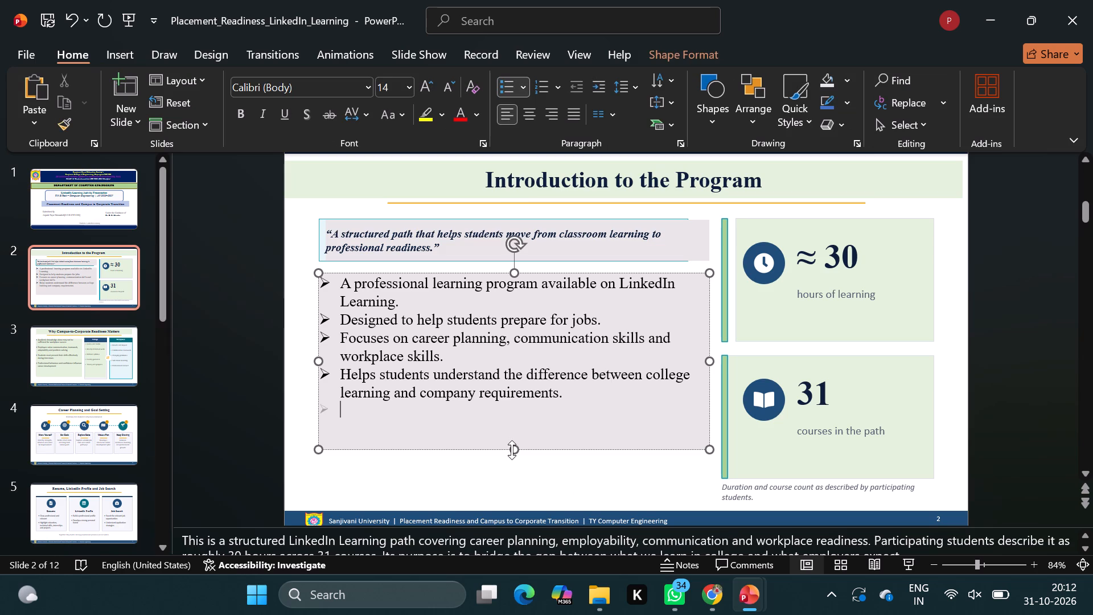
left_click_drag(512, 450, 511, 485)
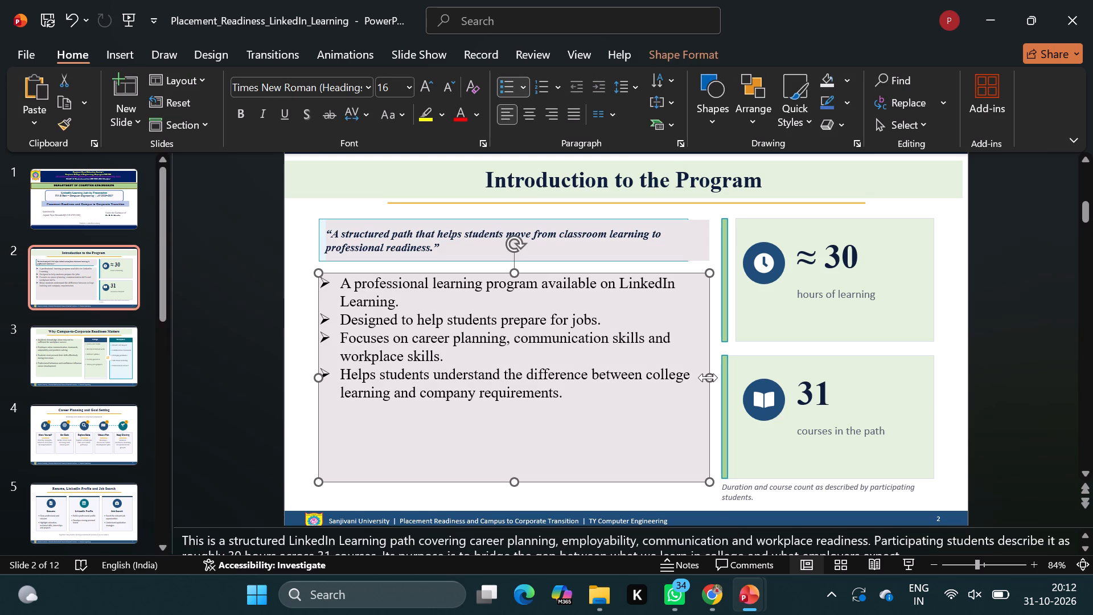
left_click_drag(711, 378, 703, 378)
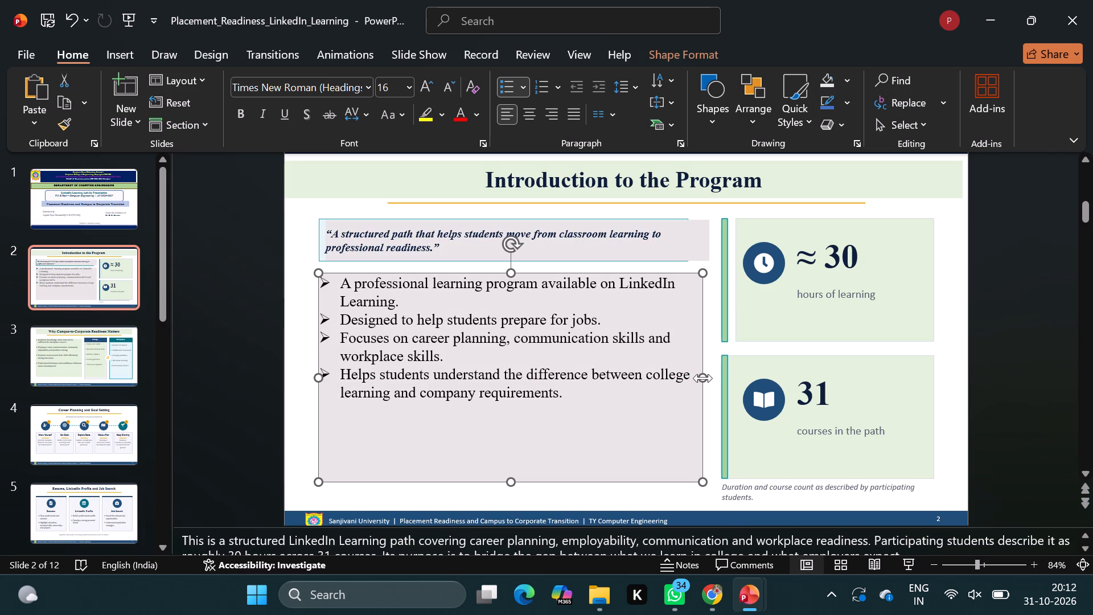
left_click_drag(705, 376, 660, 375)
left_click(488, 301)
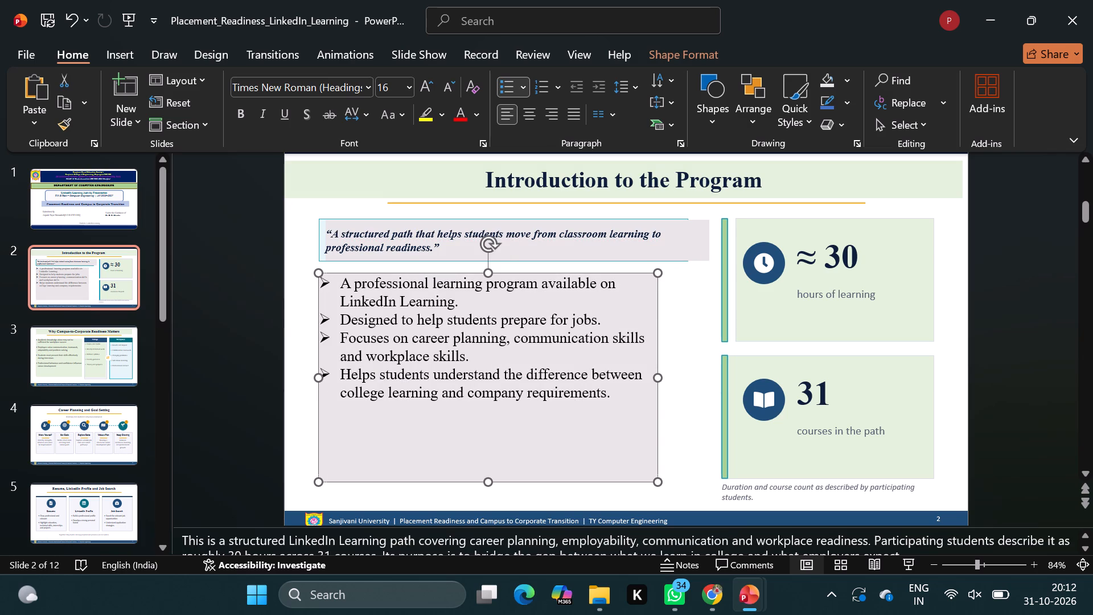
Insert an unbulleted blank line between each of the four bullet points in slide 2's list box.
key("Return")
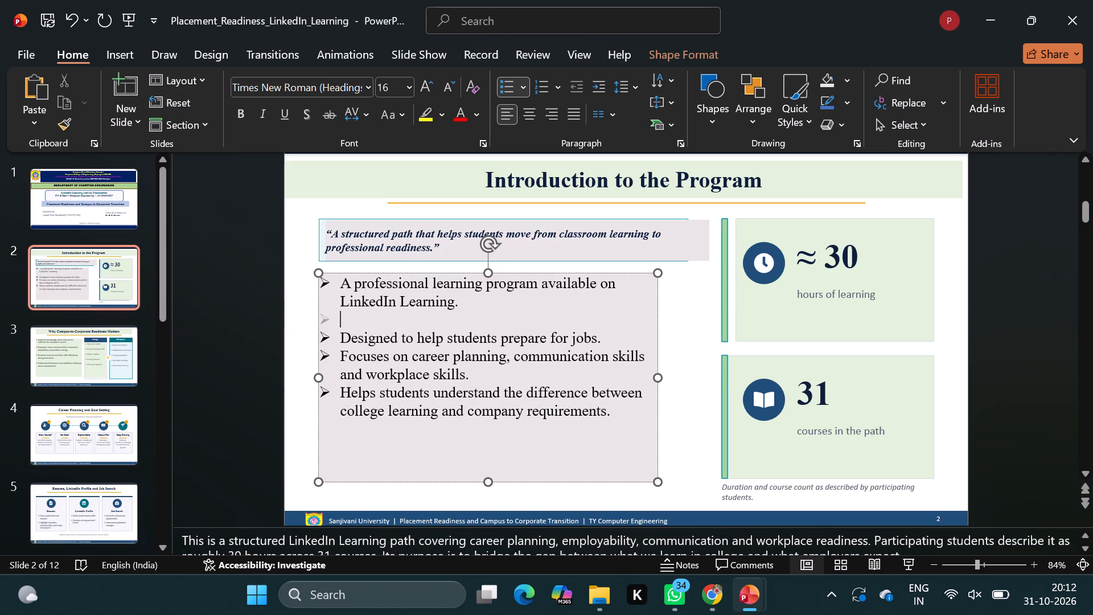
key("BackSpace")
left_click(613, 340)
key("Return")
key("BackSpace")
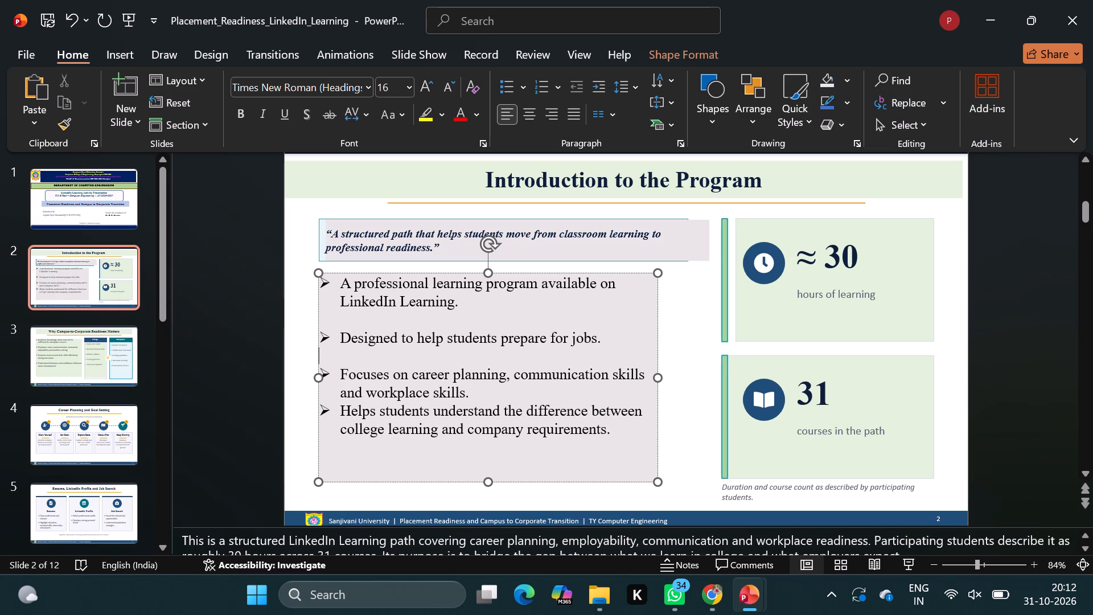
left_click(560, 397)
key("Return")
key("BackSpace")
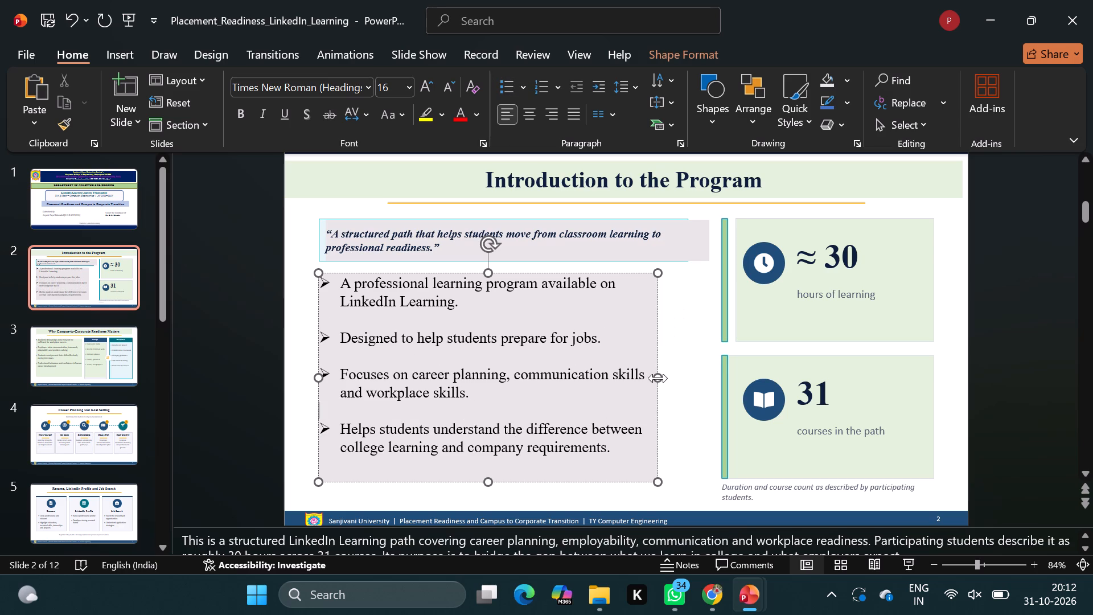
Widen slide 2's bullet list box to about 14.5 cm, so its edge lines up with the quotation box's fill.
left_click_drag(658, 378, 712, 377)
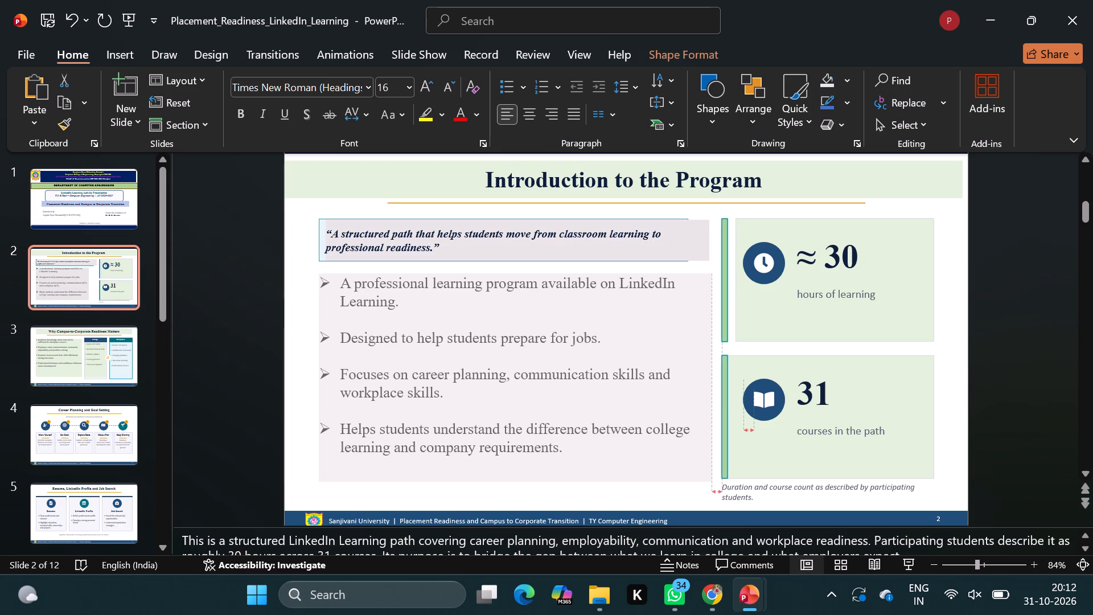
left_click_drag(712, 377, 709, 377)
left_click_drag(709, 377, 708, 377)
left_click(295, 283)
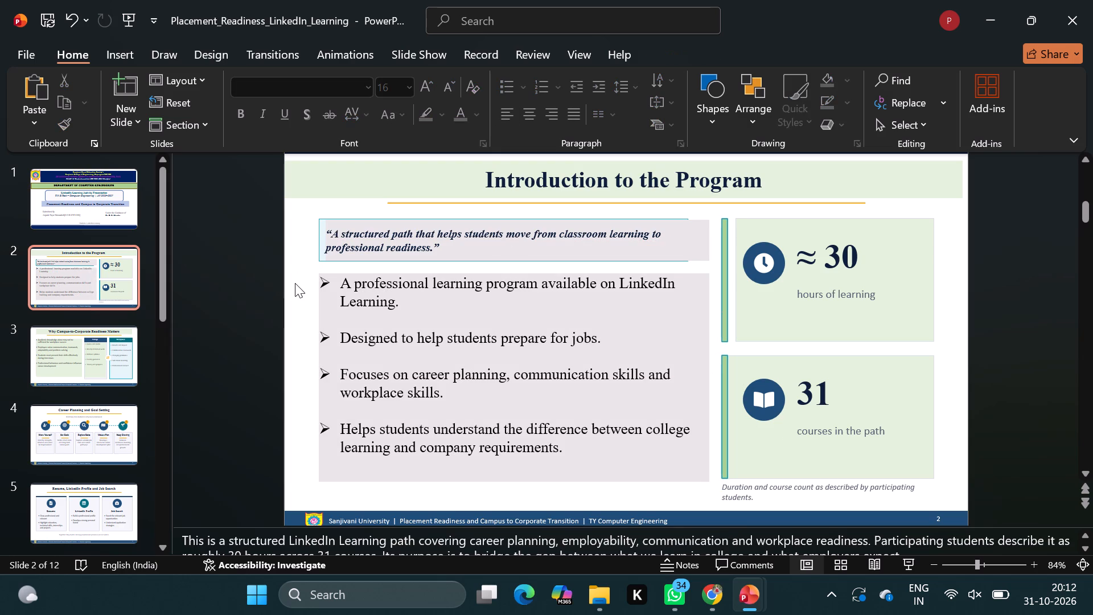
Save the presentation.
left_click(1017, 293)
key("ctrl+s")
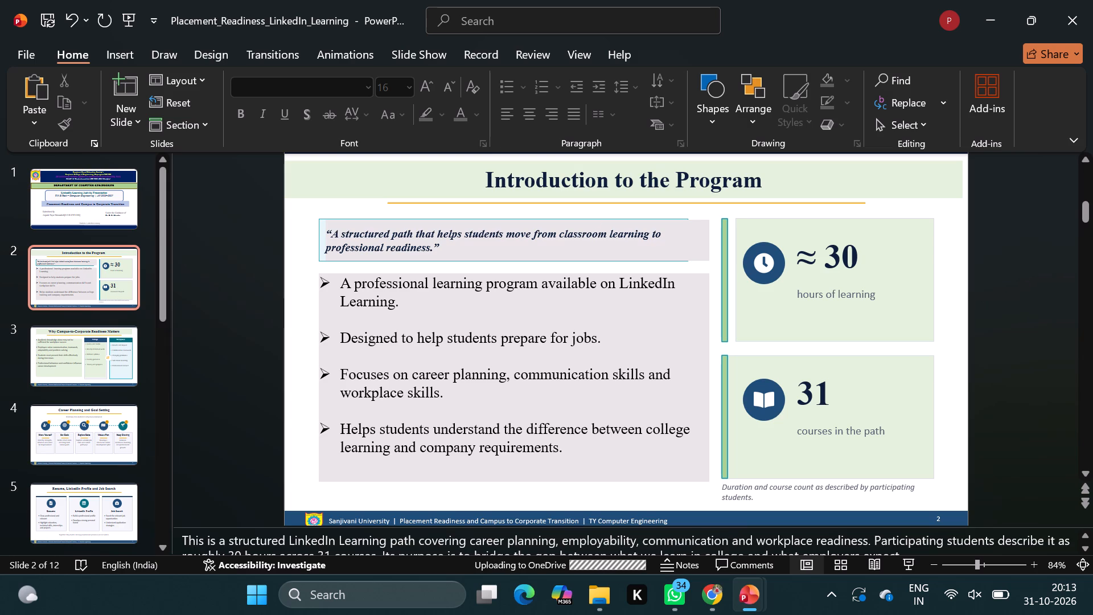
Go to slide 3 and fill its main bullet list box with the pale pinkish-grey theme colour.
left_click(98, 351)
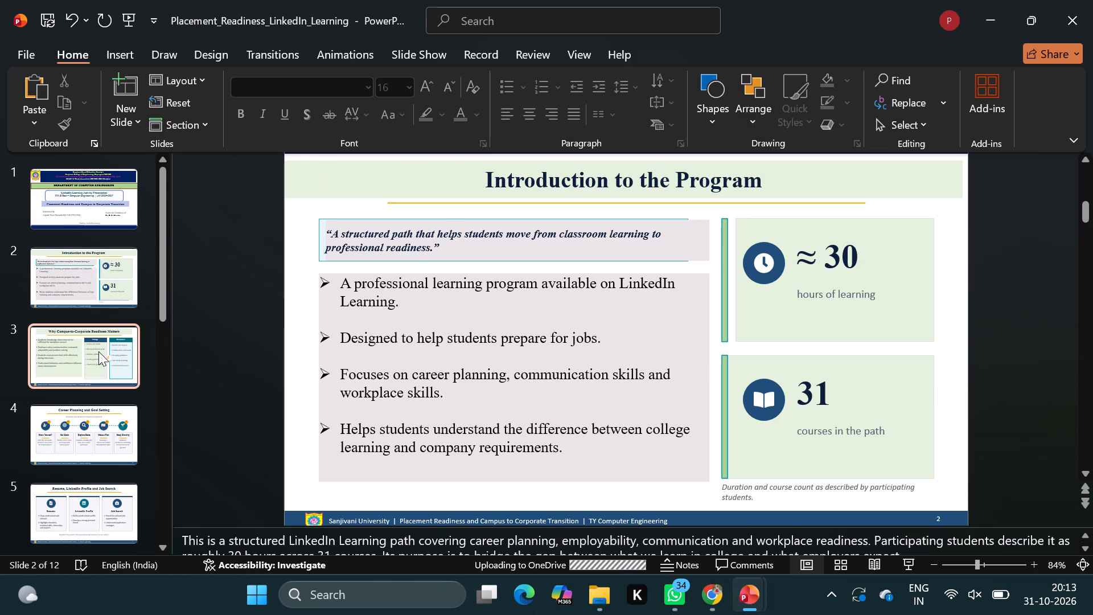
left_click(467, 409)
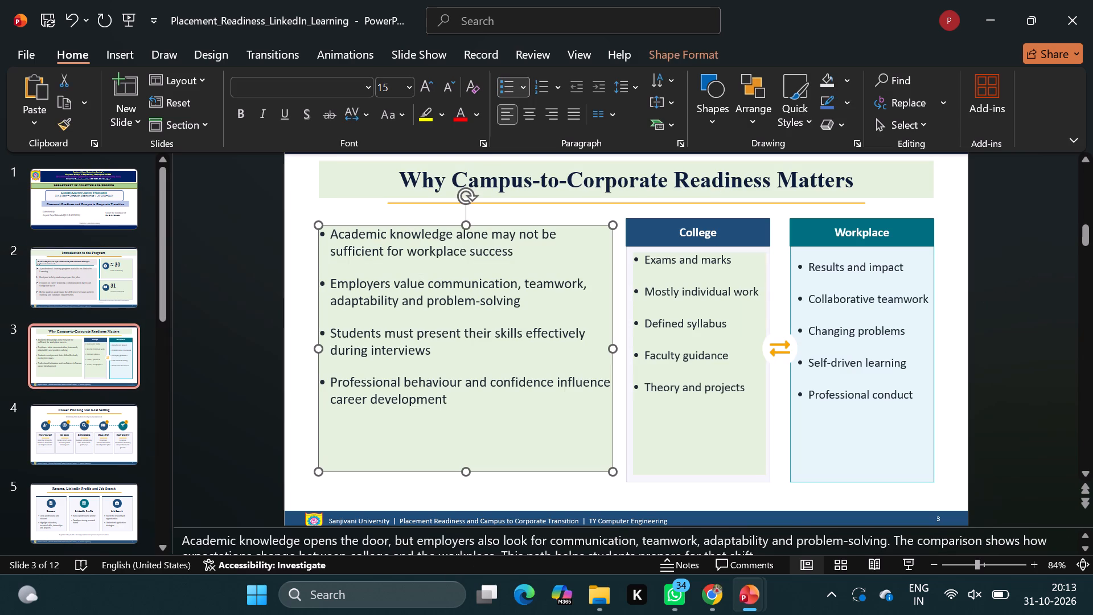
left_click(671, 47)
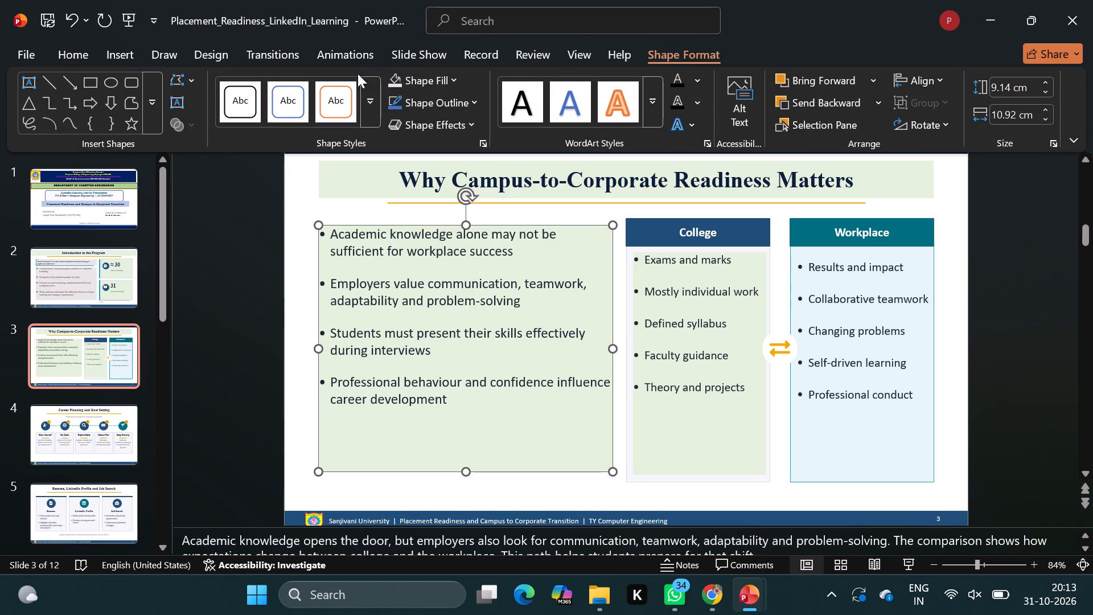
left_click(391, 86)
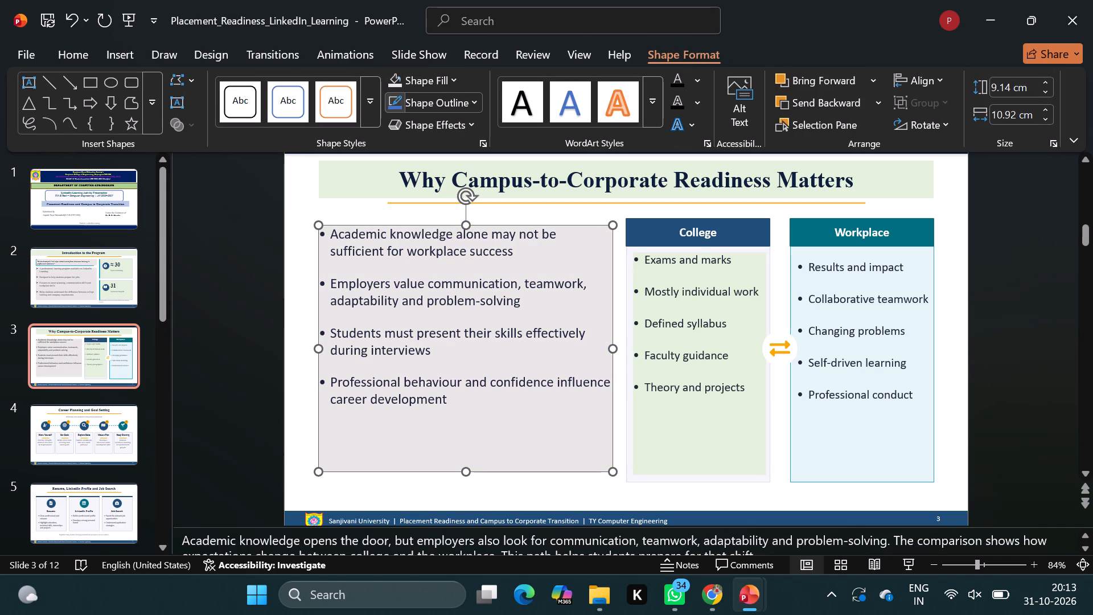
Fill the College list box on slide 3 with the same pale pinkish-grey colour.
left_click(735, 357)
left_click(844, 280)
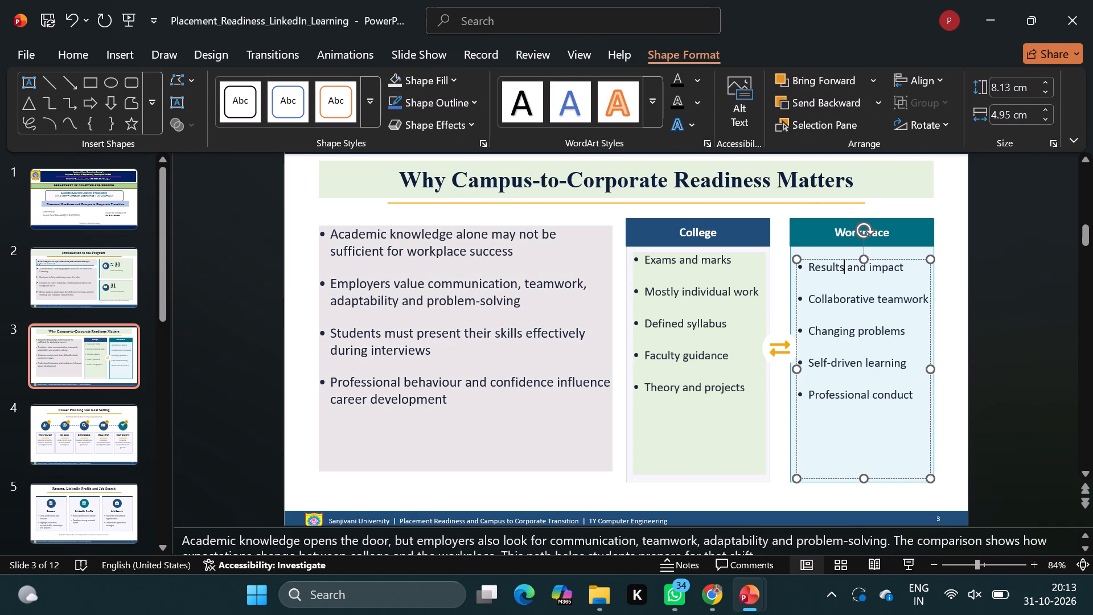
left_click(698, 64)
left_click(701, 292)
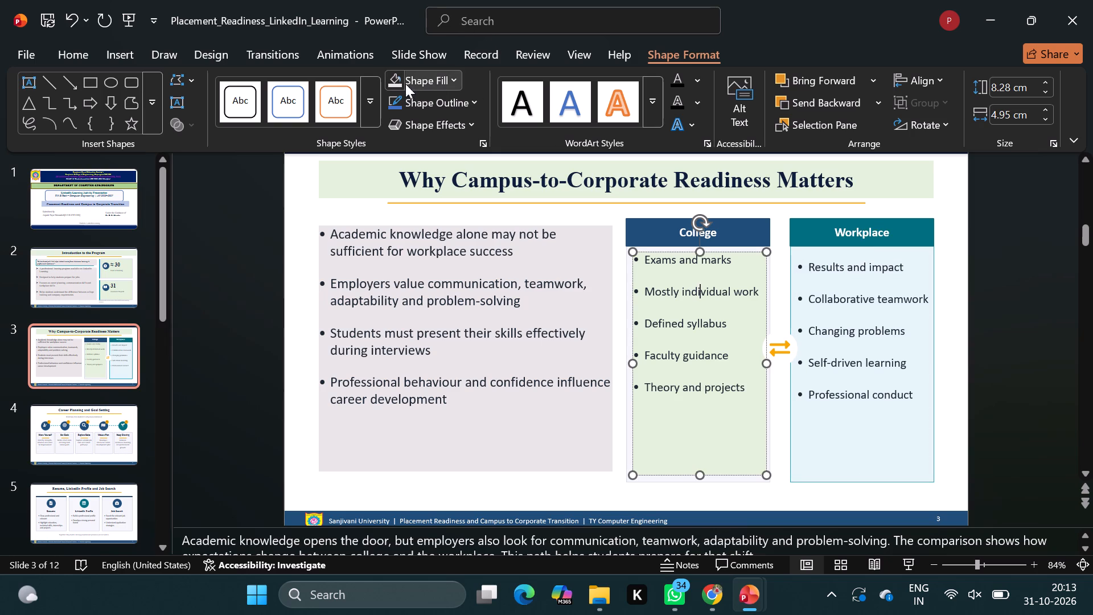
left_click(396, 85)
Change the College list box's fill to the lightest blue theme colour.
left_click(457, 79)
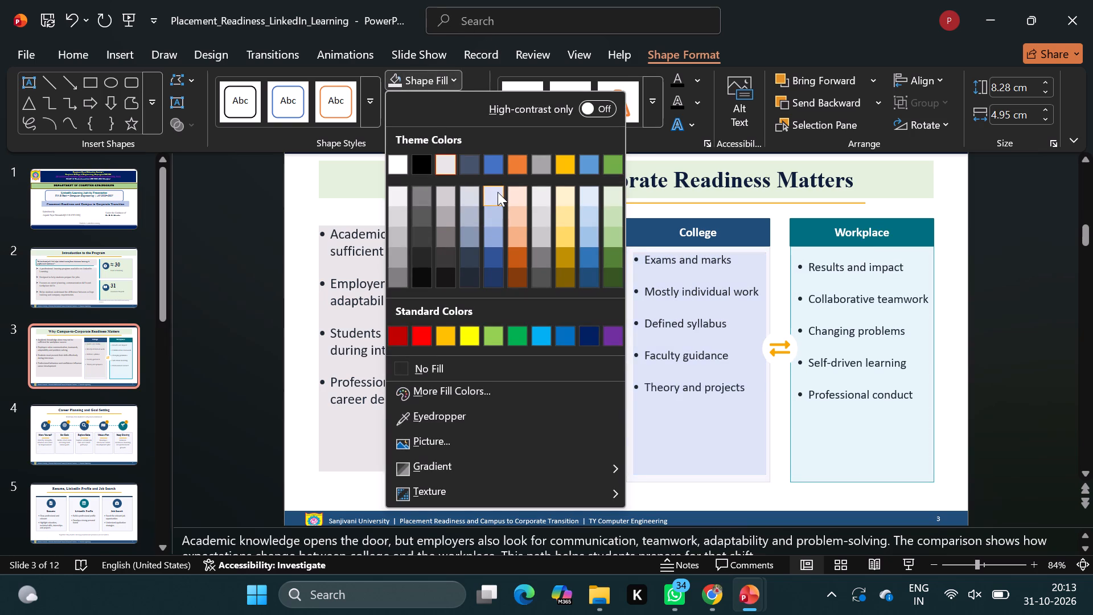
left_click(498, 192)
left_click_drag(498, 192, 738, 318)
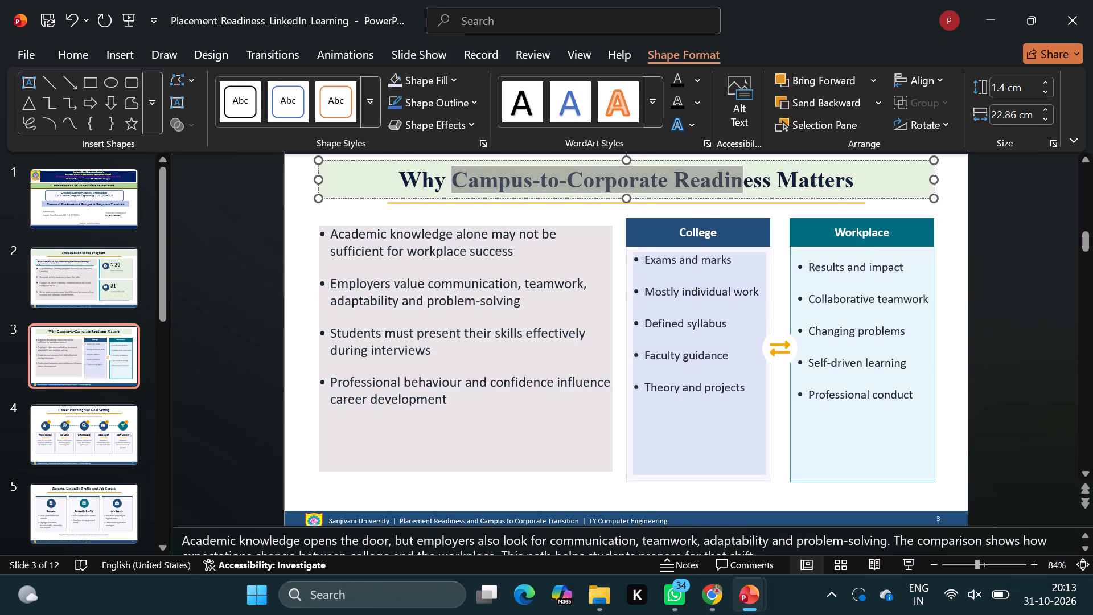
left_click_drag(738, 318, 768, 313)
left_click(776, 317)
Fill the Workplace list box with the same light blue and extend its top edge to just below the heading, about 8.4 cm tall.
left_click(840, 316)
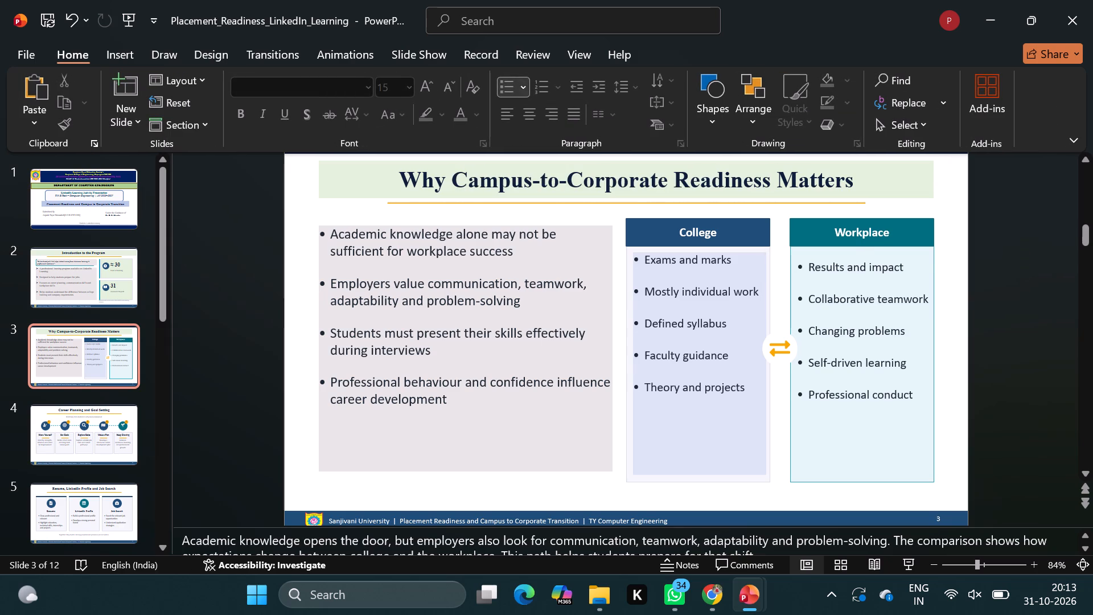
left_click(689, 53)
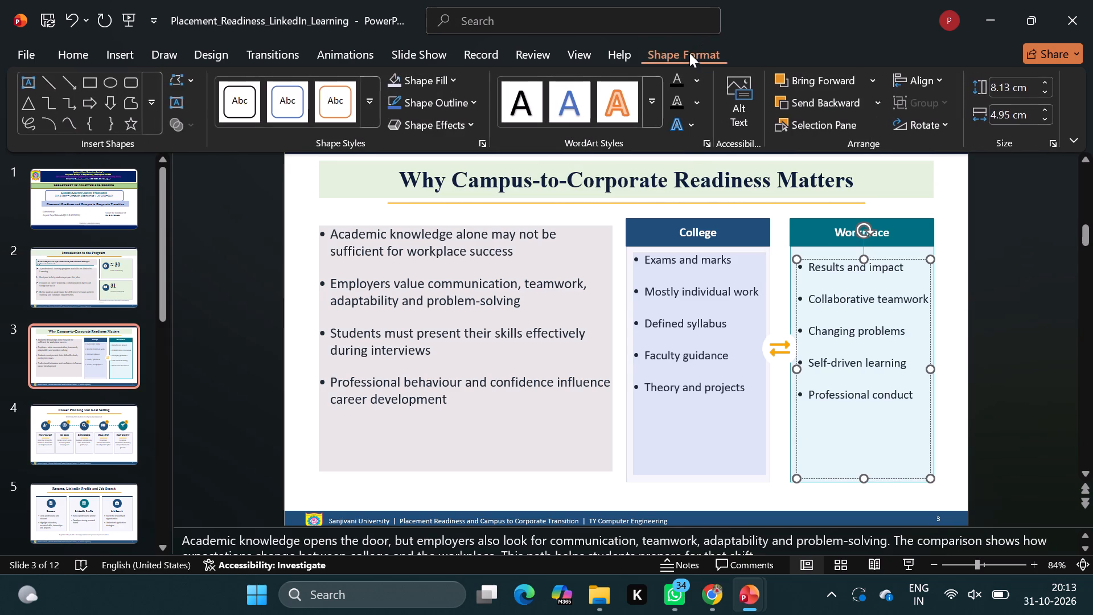
left_click(397, 82)
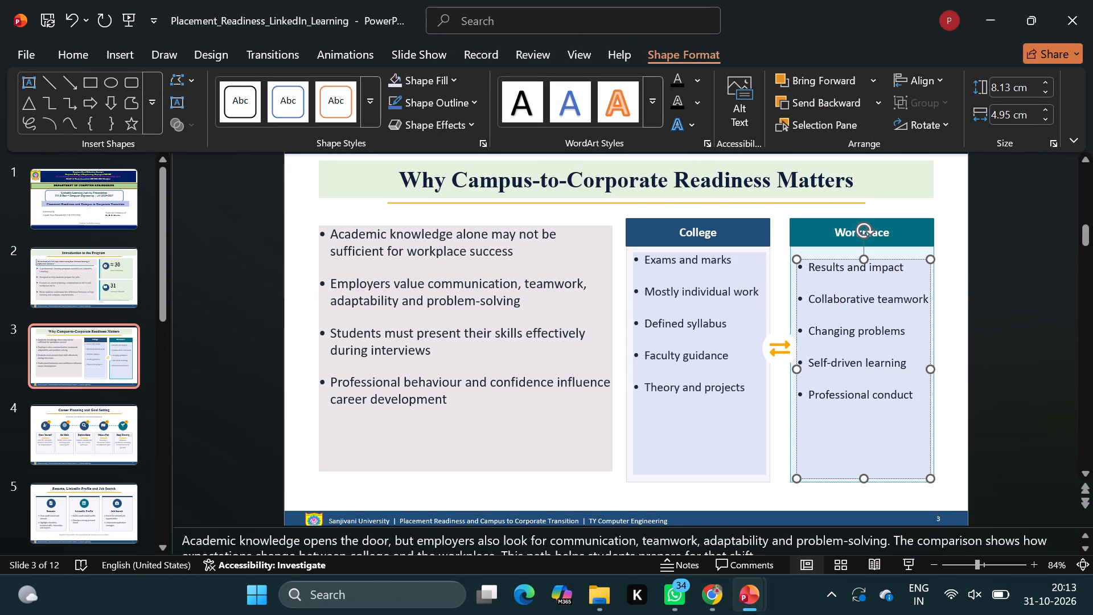
left_click_drag(864, 259, 864, 252)
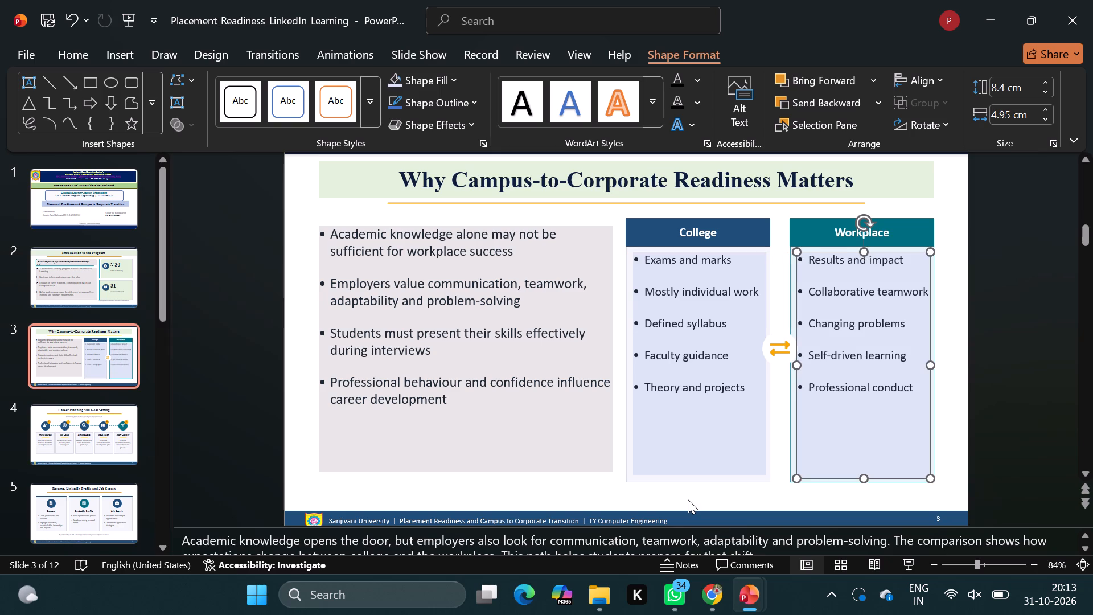
left_click(688, 499)
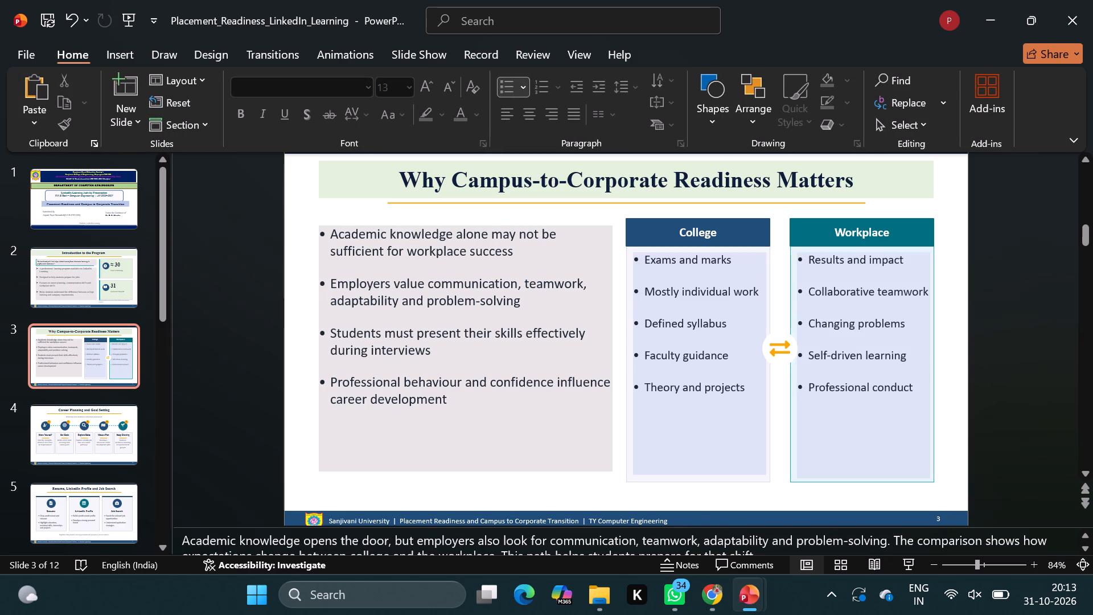
Change the fill of slide 3's main bullet list box to the same light blue.
left_click(511, 439)
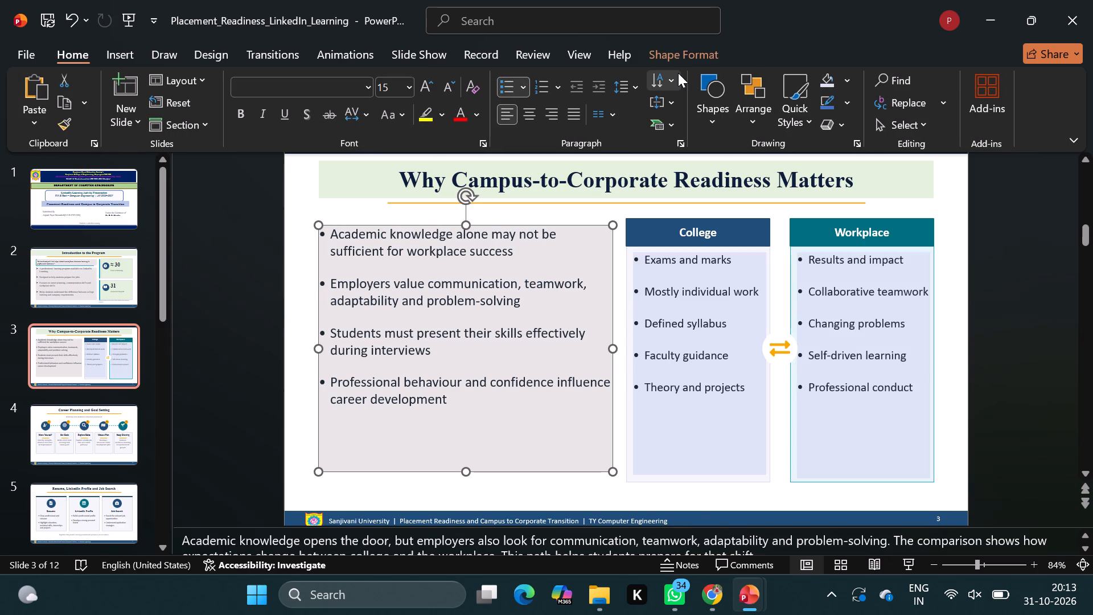
left_click(674, 54)
left_click(396, 88)
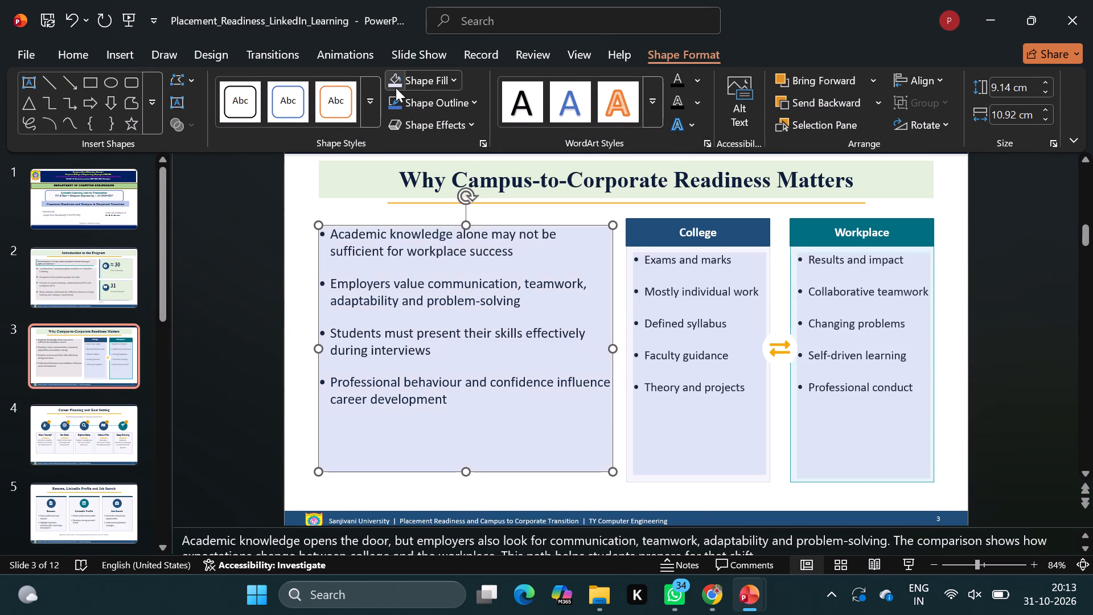
left_click(248, 319)
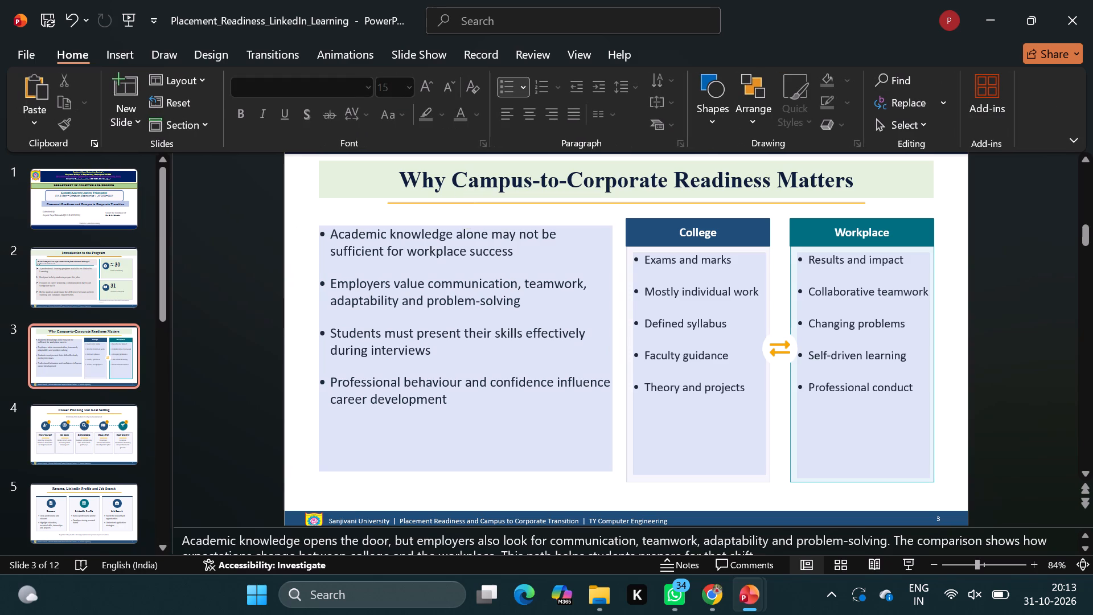
Change the fill of slide 3's title box to the same light blue.
left_click(362, 166)
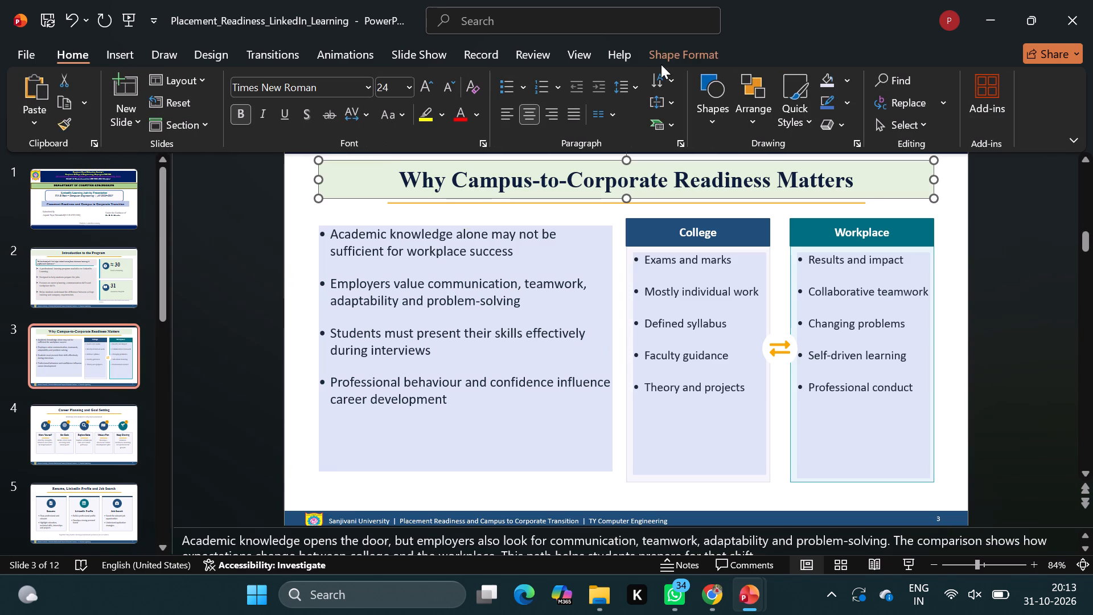
left_click(653, 55)
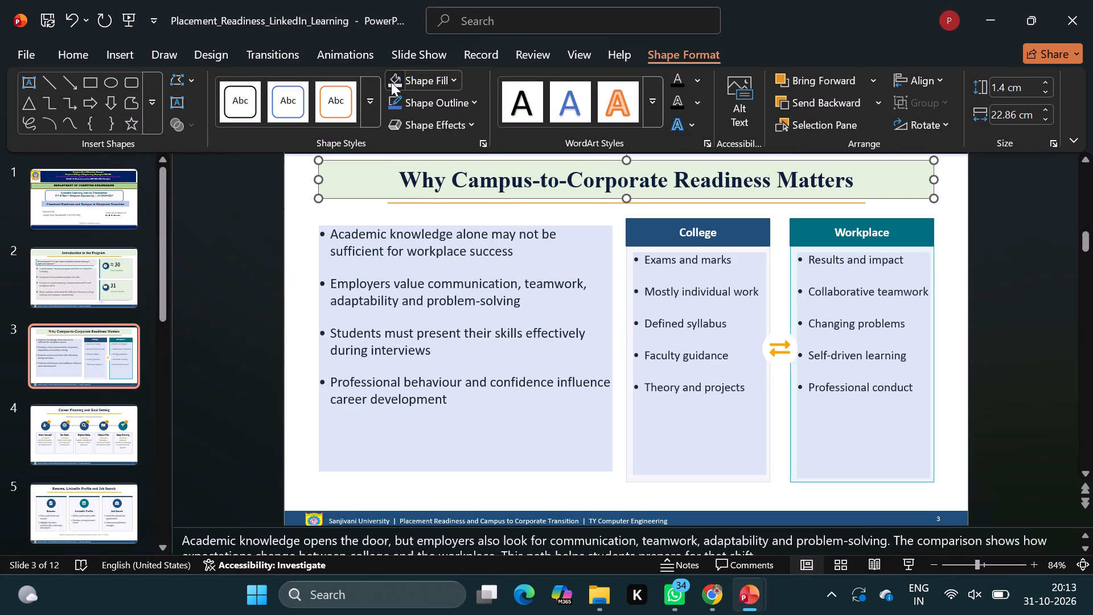
left_click(391, 82)
left_click(271, 226)
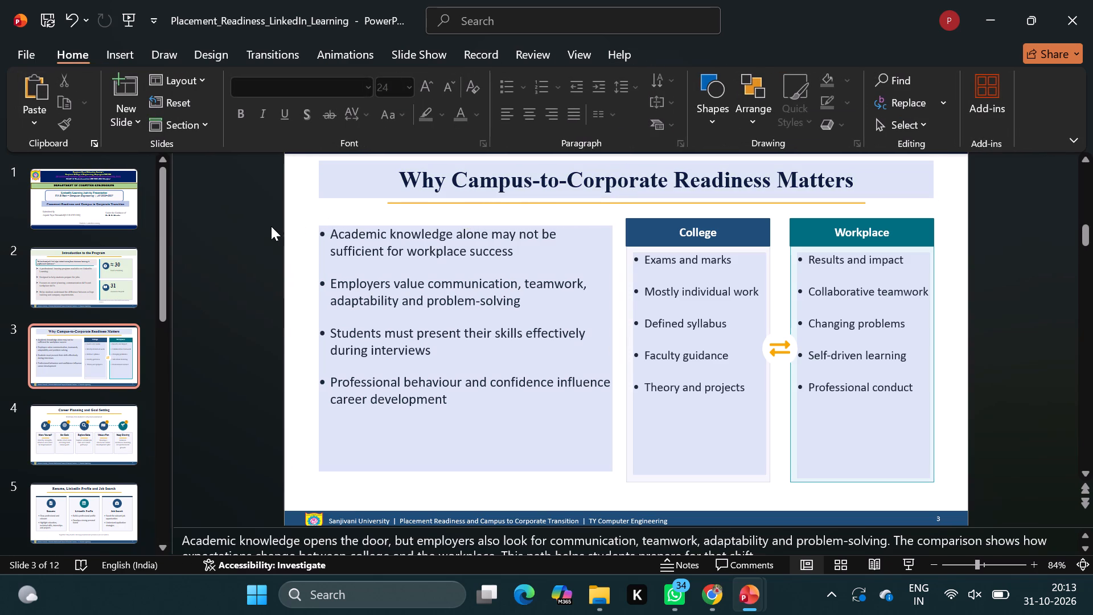
Save the presentation.
key("ctrl+s")
key("ctrl+s")
Return to slide 2 and change the bullet list box's fill to the light blue used on slide 3.
left_click(73, 250)
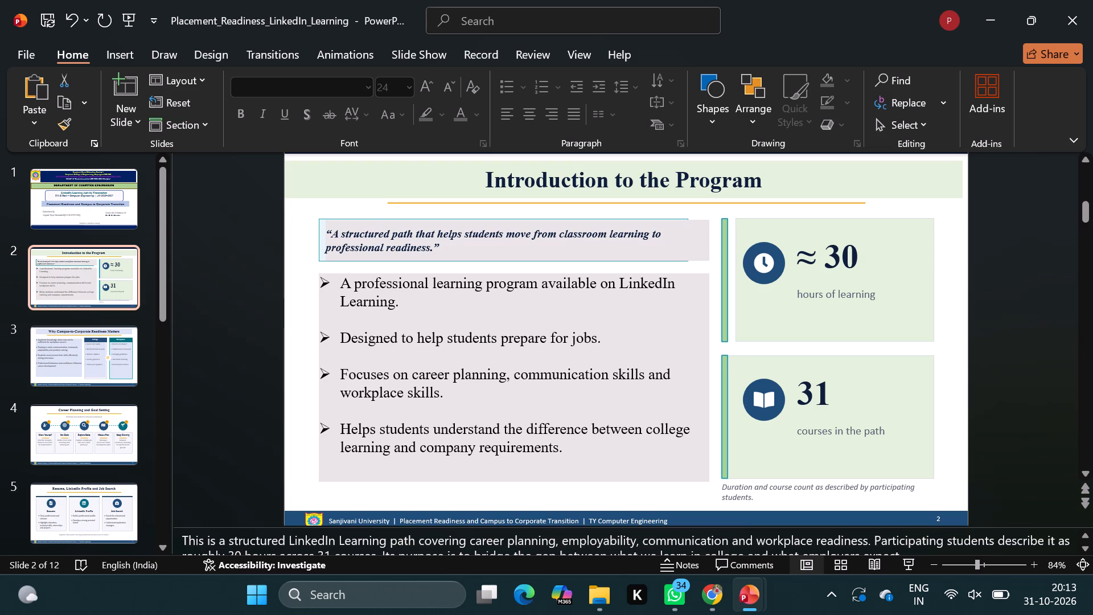
left_click(75, 344)
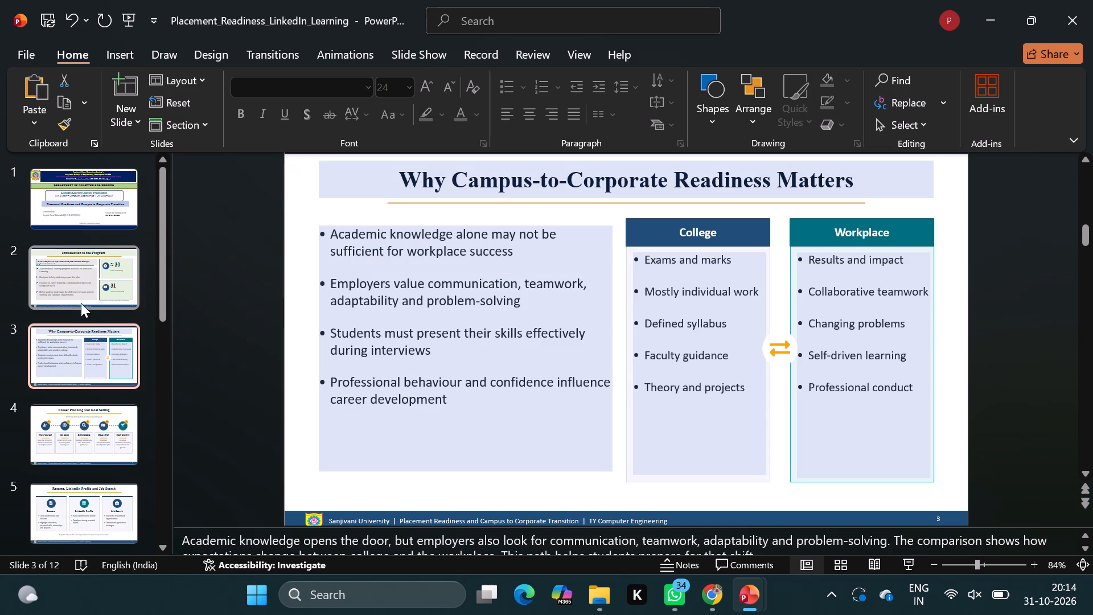
left_click(92, 284)
left_click(548, 318)
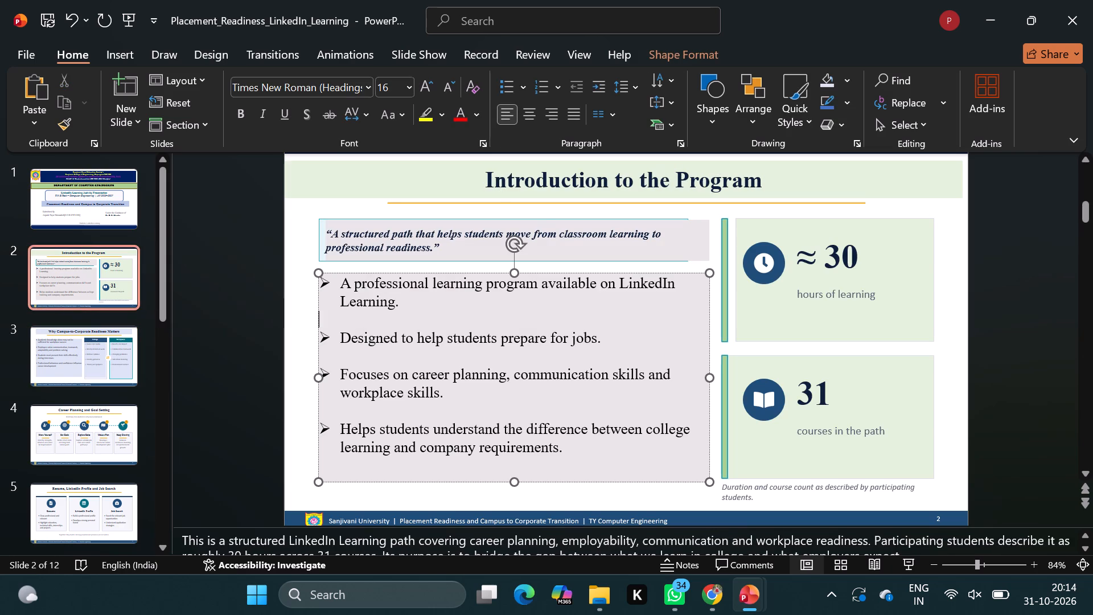
left_click(678, 65)
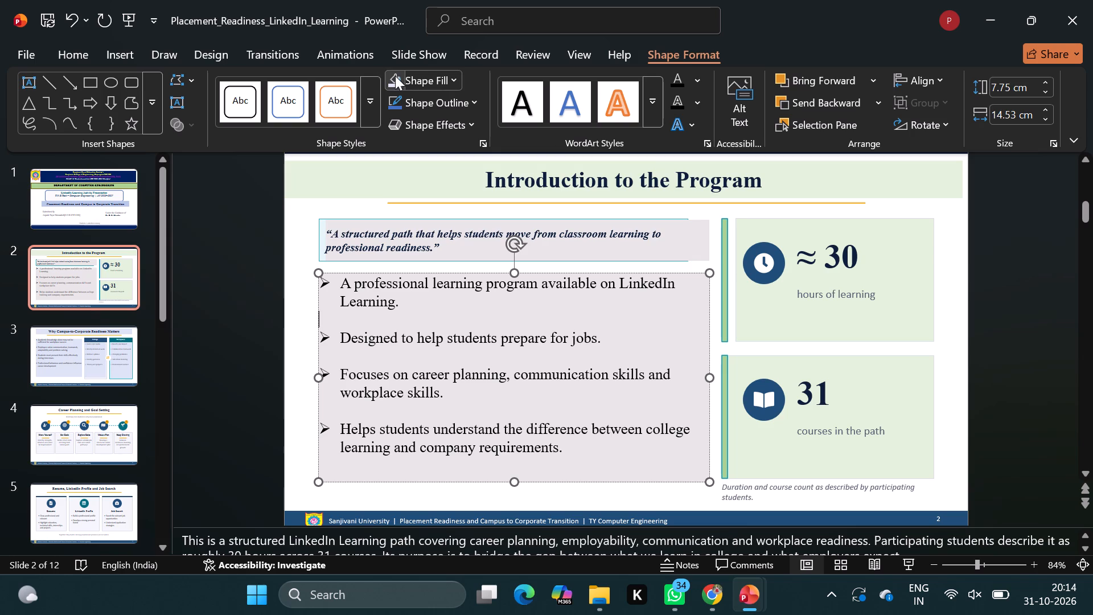
left_click(395, 76)
Fill the "hours of learning" and "courses in the path" cards on slide 2 with the same light blue.
left_click(784, 308)
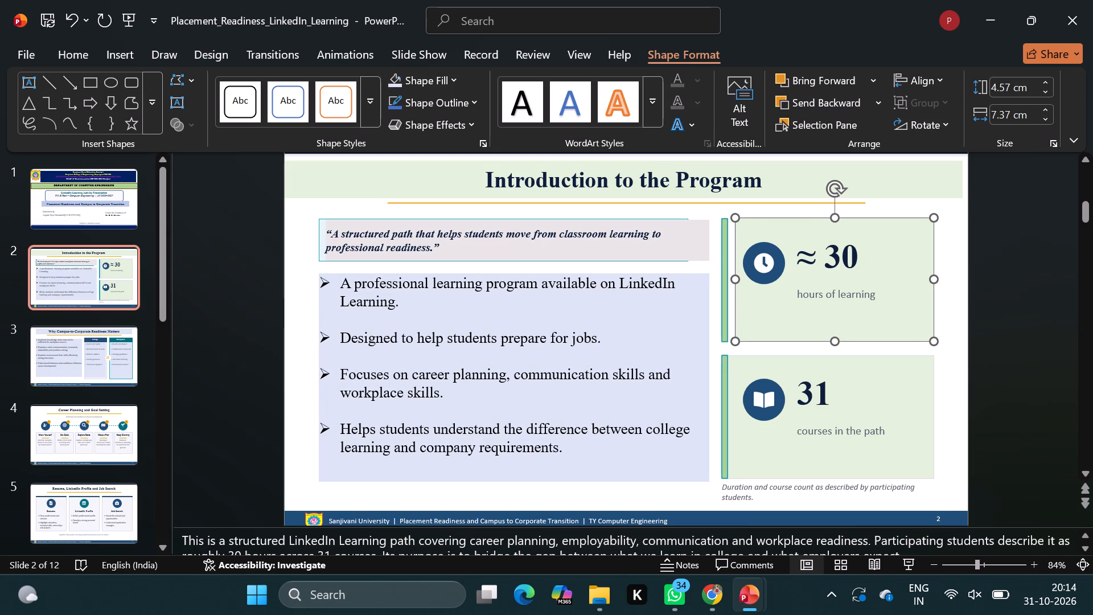
left_click(397, 83)
left_click(773, 363)
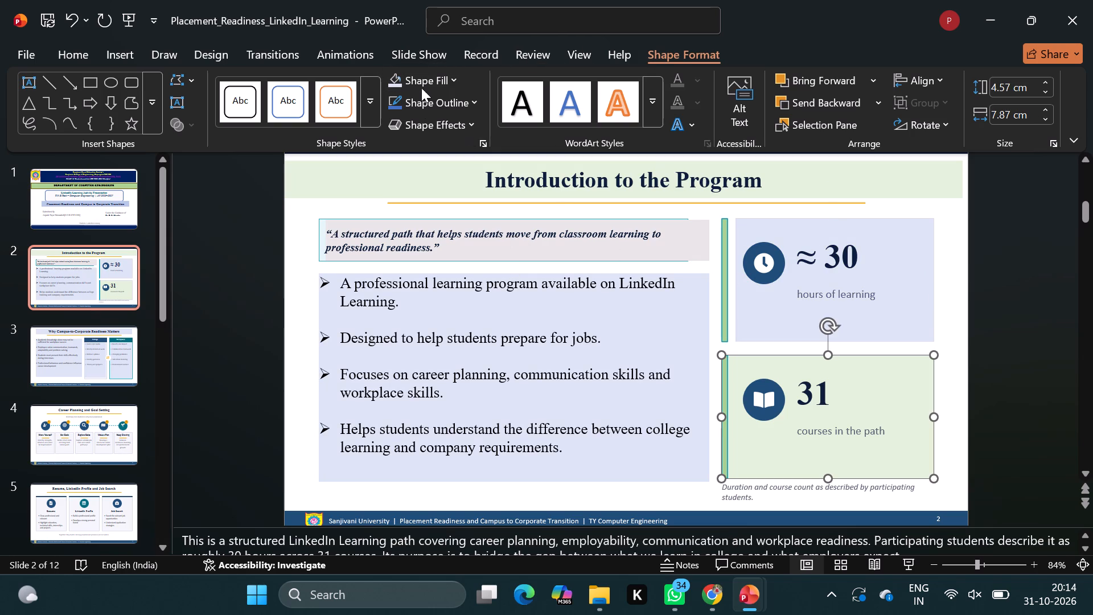
left_click(392, 76)
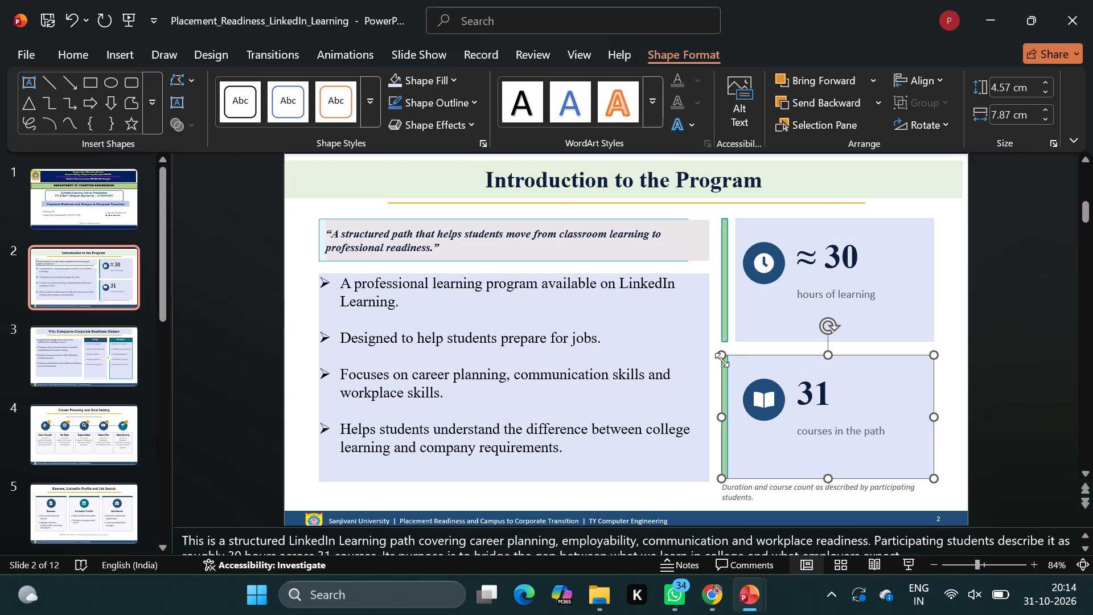
Change the fill of the narrow accent bar beside the "hours of learning" card to a darker blue theme colour.
left_click(727, 310)
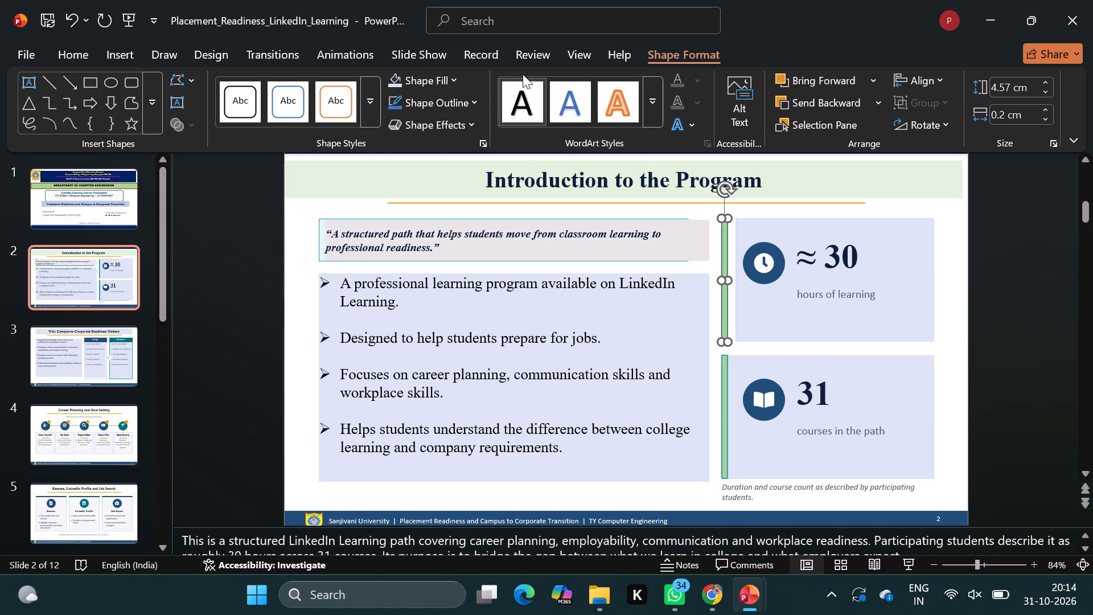
left_click(387, 85)
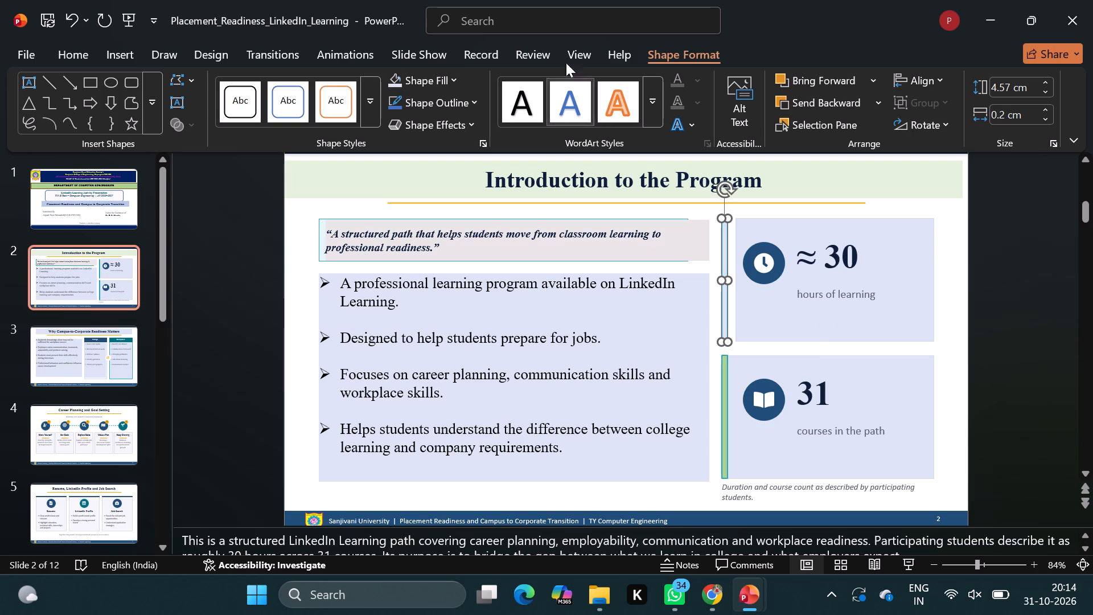
left_click(455, 76)
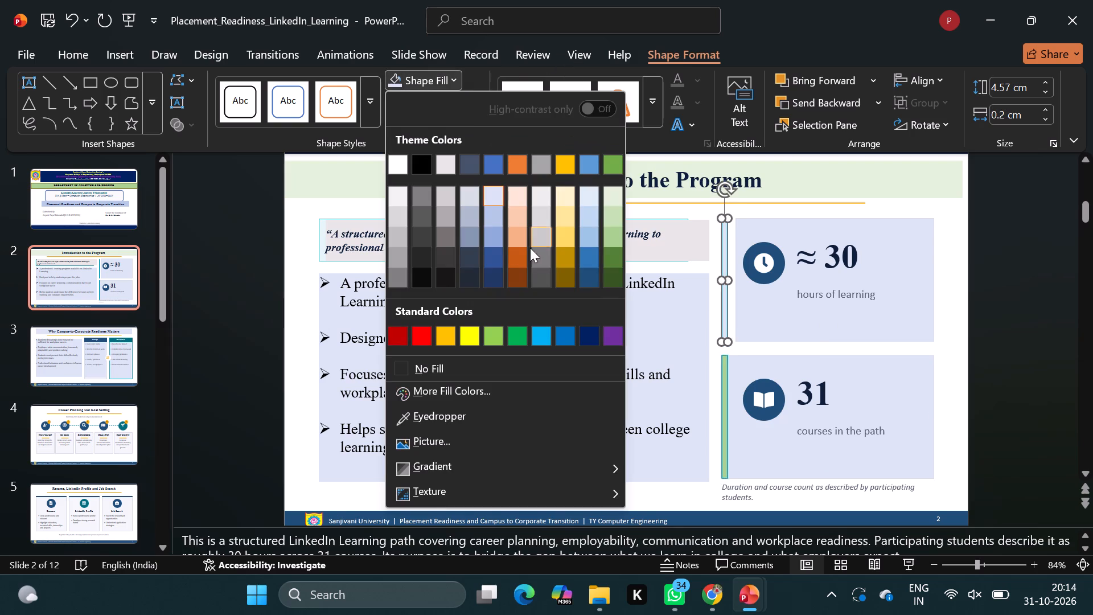
left_click(498, 255)
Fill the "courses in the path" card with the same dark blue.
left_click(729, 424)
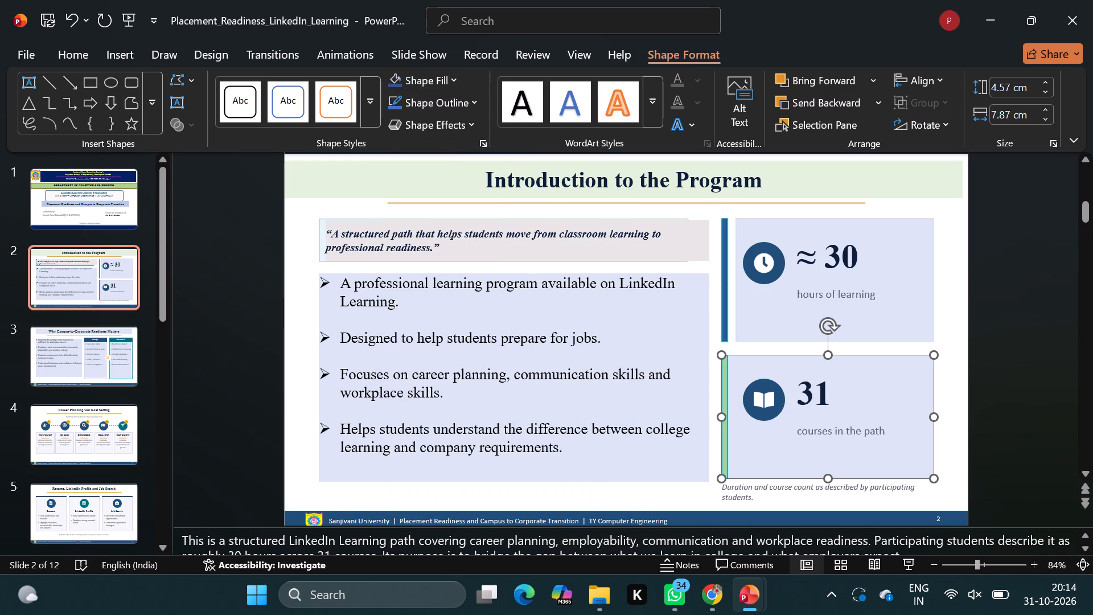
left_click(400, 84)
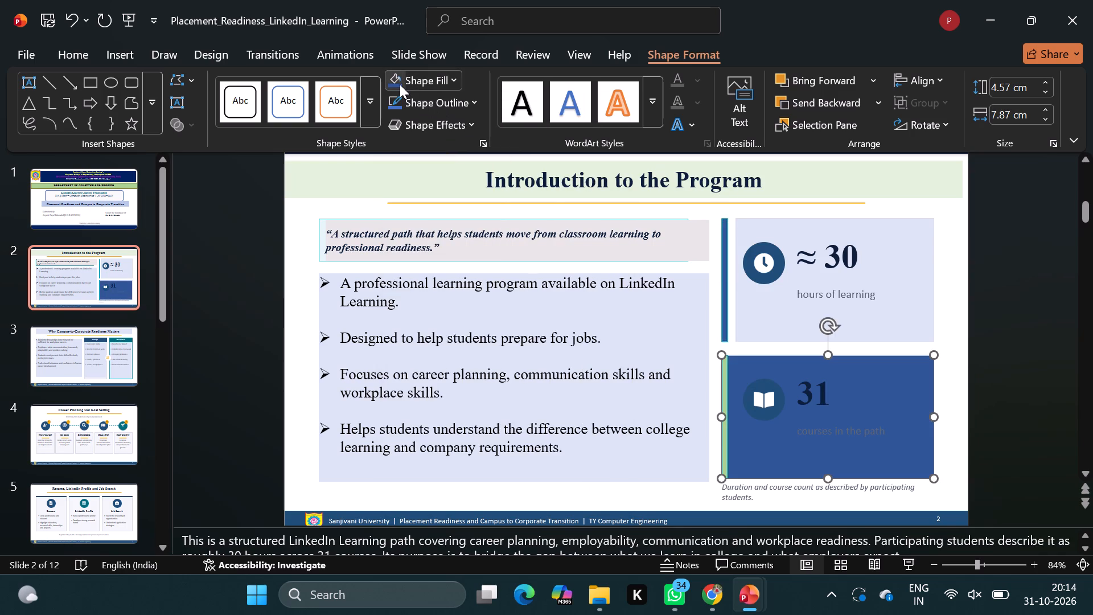
Fill the narrow accent bar beside the "courses in the path" card with the same dark blue.
left_click(728, 400)
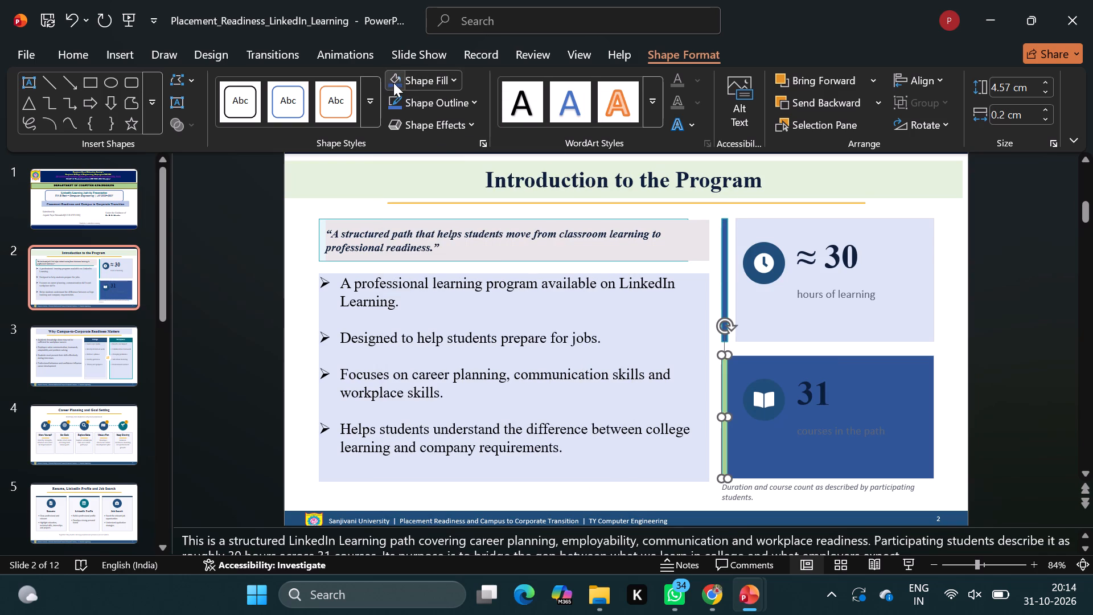
left_click(393, 83)
Set the fill of the "courses in the path" card to the lightest blue theme colour and deselect it.
left_click(835, 470)
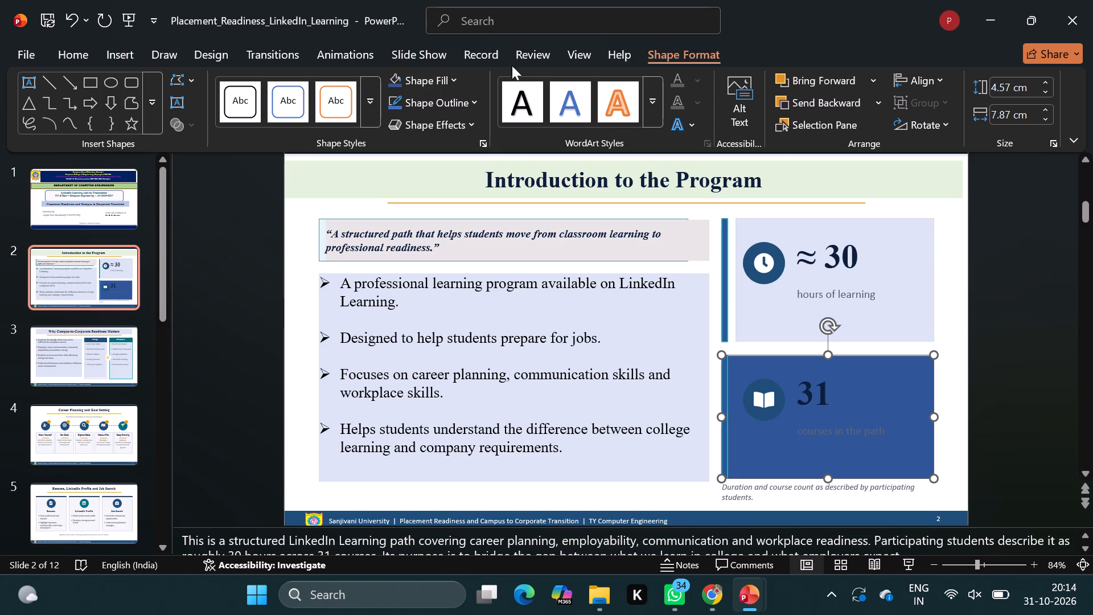
left_click(457, 75)
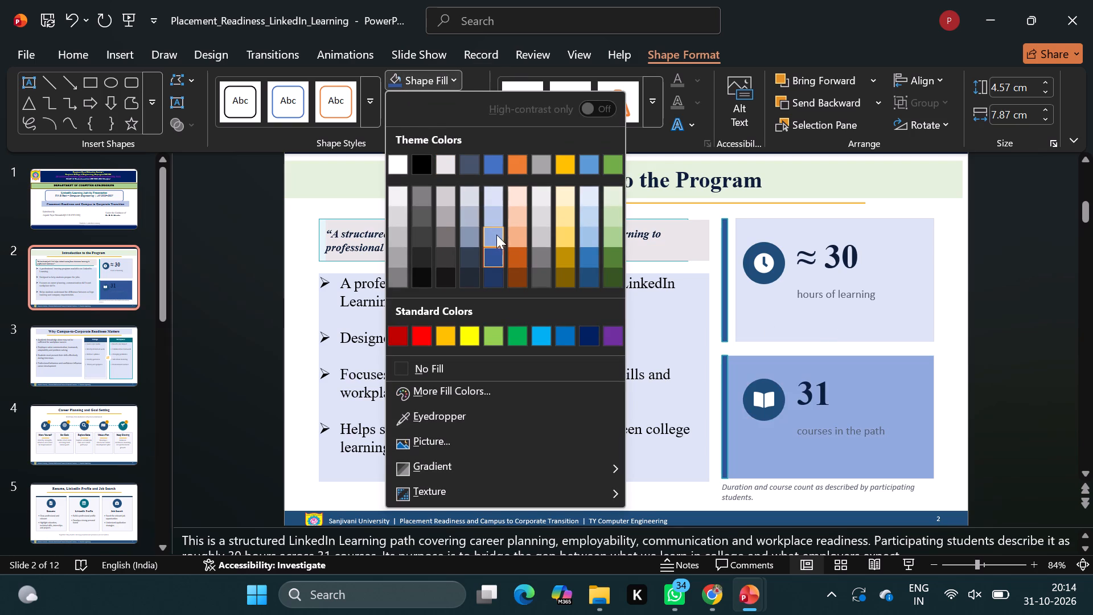
left_click(494, 184)
left_click(495, 192)
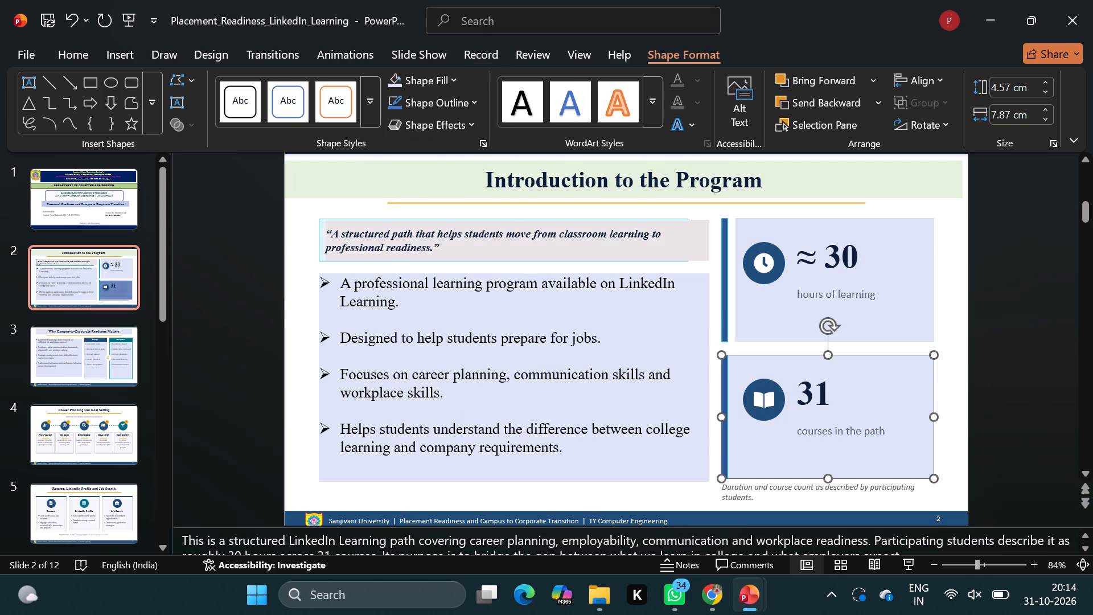
left_click(246, 299)
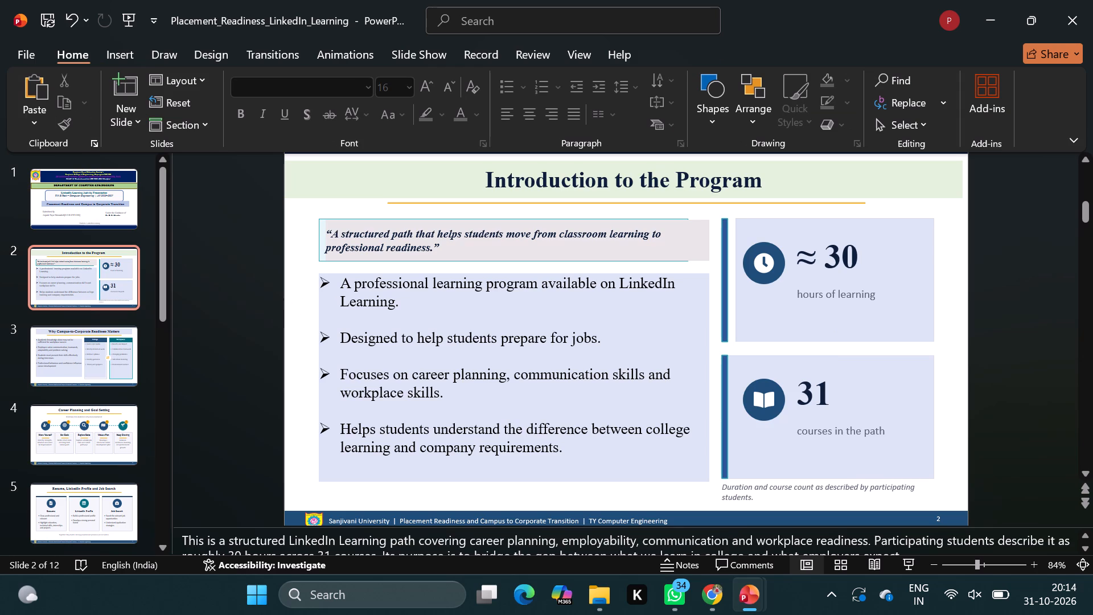
Fill the italic quote box above slide 2's bullet list with the same light blue.
left_click(556, 250)
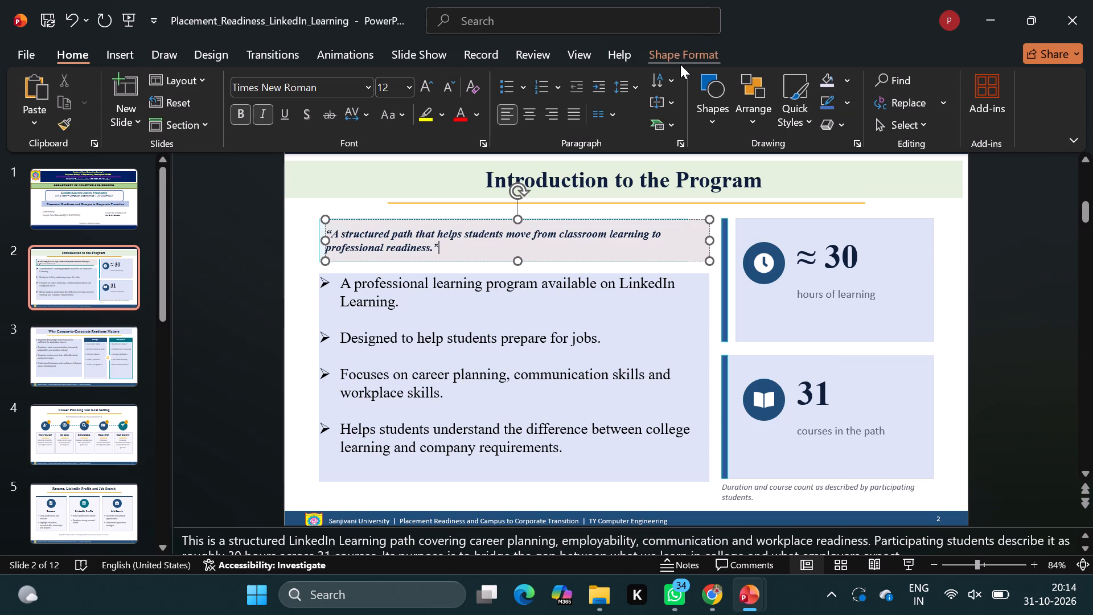
left_click(680, 64)
left_click(393, 81)
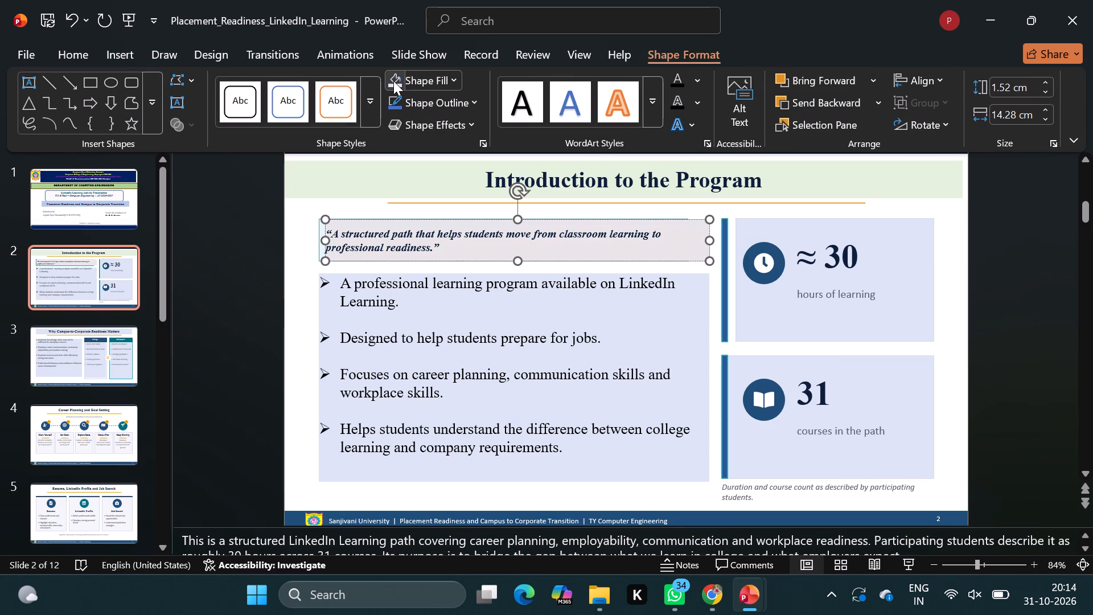
left_click(419, 186)
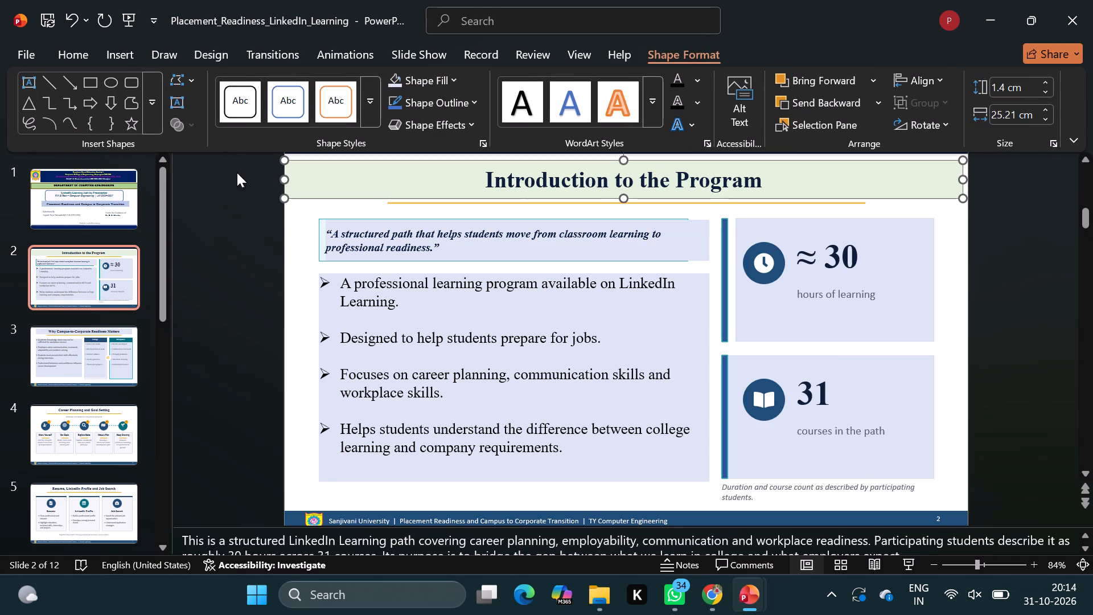
Move on to slide 3, "Why Campus-to-Corporate Readiness Matters".
left_click(116, 276)
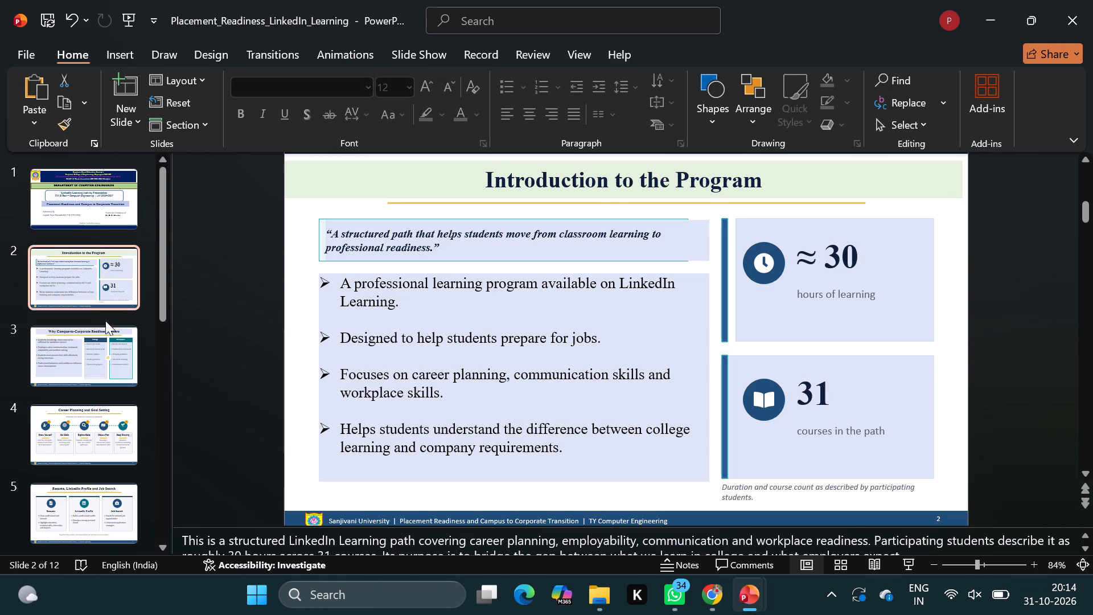
left_click(105, 321)
left_click(101, 366)
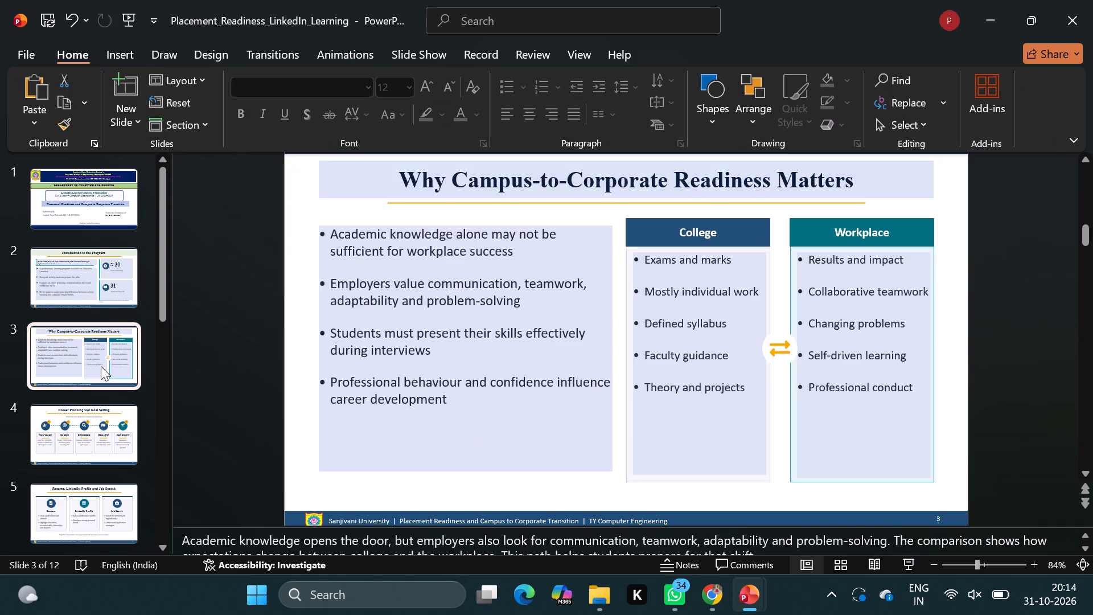
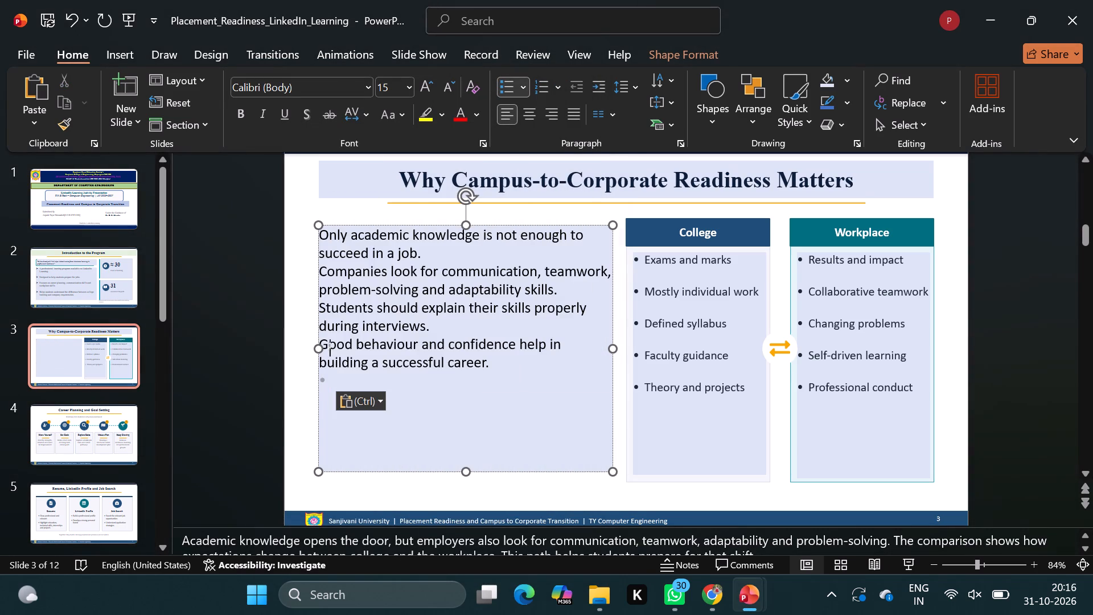
Set the font of the four pasted sentences on slide 3 to Times New Roman.
left_click_drag(322, 234, 339, 245)
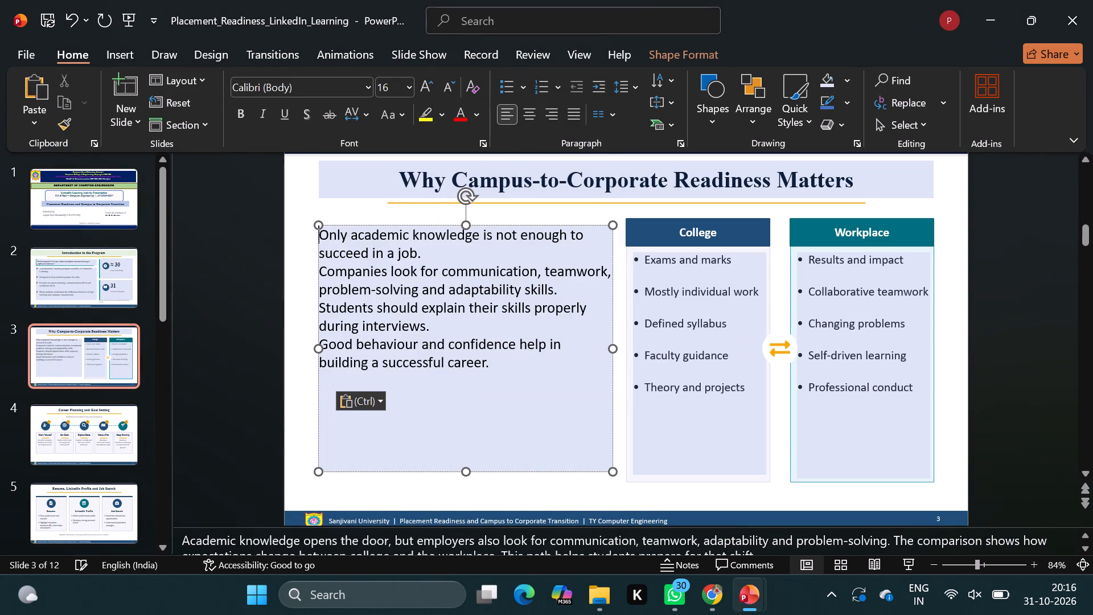
left_click_drag(339, 245, 513, 406)
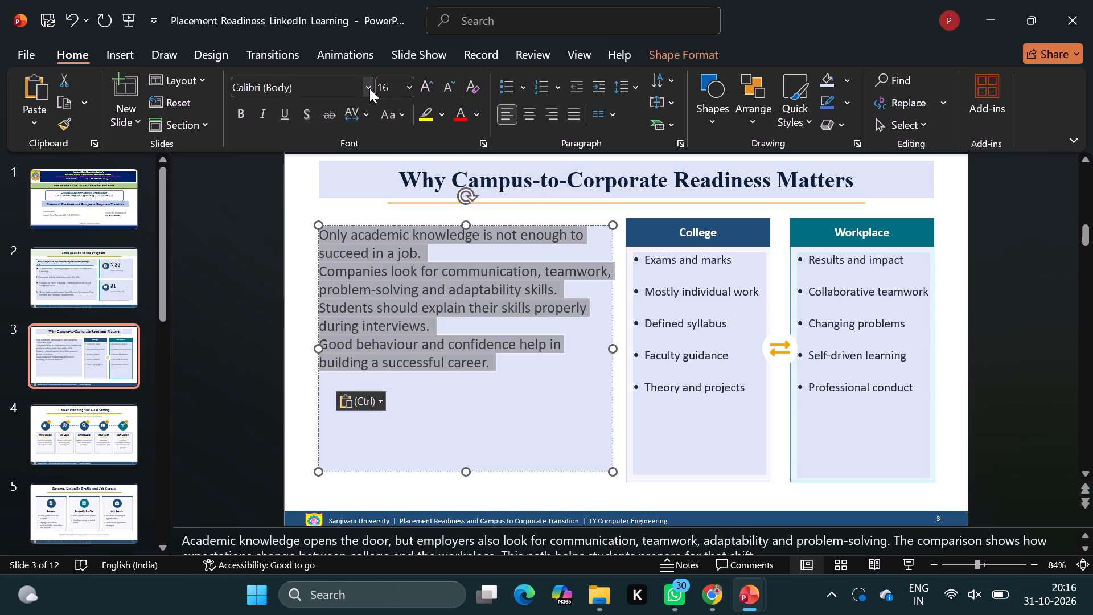
left_click(351, 86)
key("BackSpace")
type("tim")
key("Return")
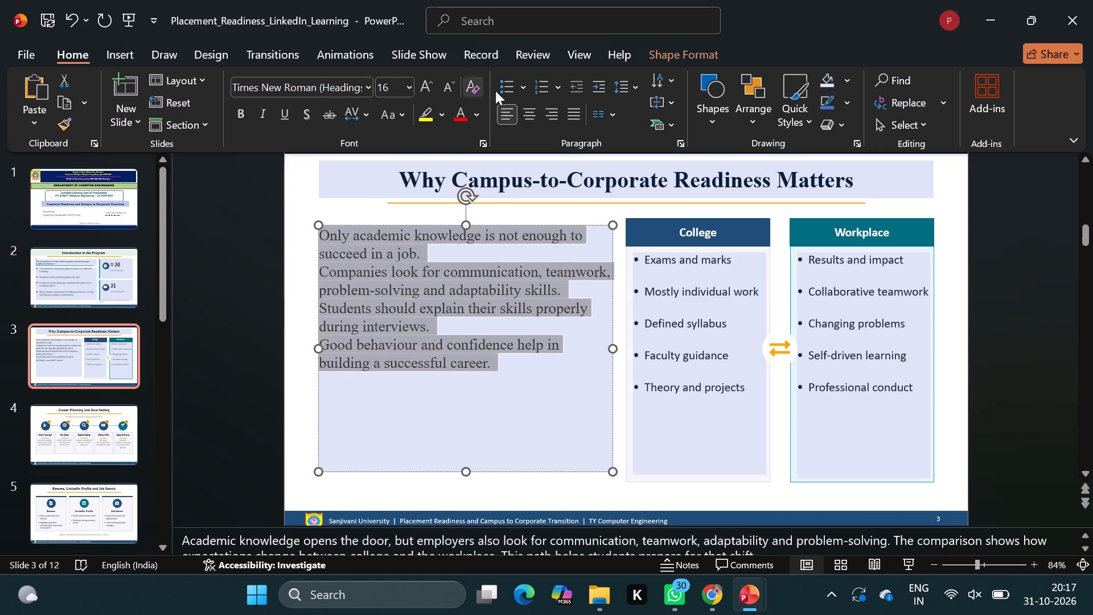
Format the four sentences in slide 3's large text box as a list with arrowhead bullets.
left_click(510, 88)
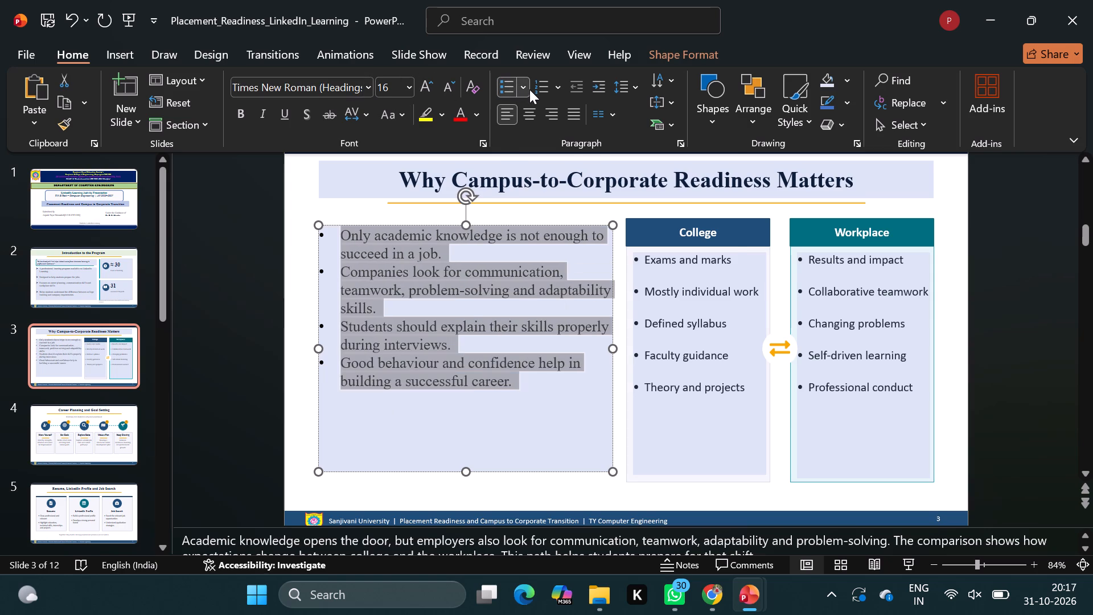
left_click(529, 89)
left_click(530, 297)
left_click(454, 402)
Insert an unbulleted blank line after each of the first three bullets in slide 3's large text box and deselect it.
left_click(450, 258)
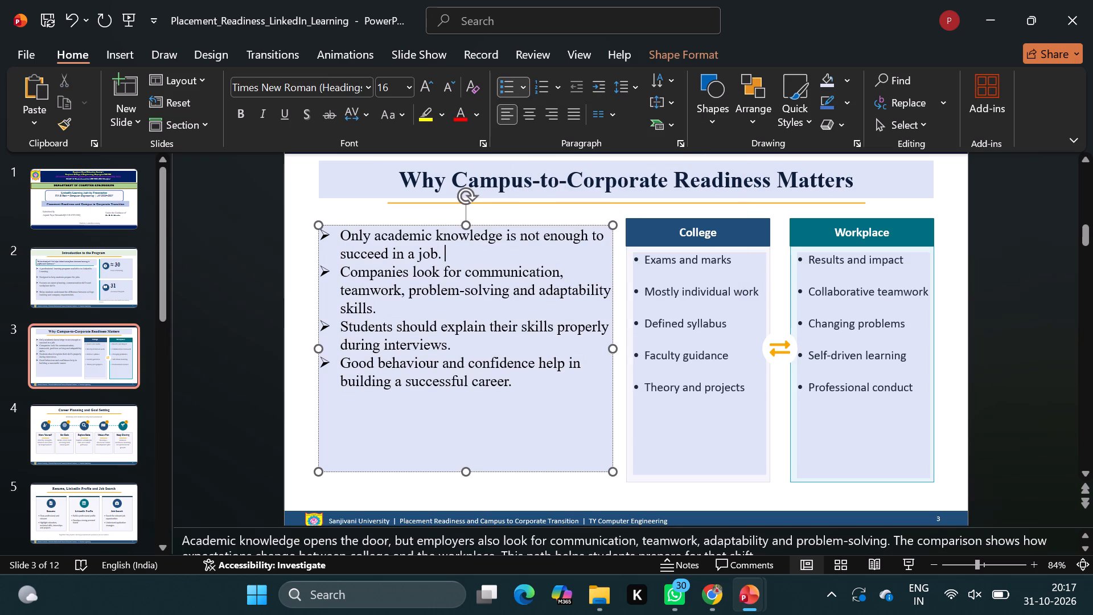
key("Return")
key("BackSpace")
left_click(429, 333)
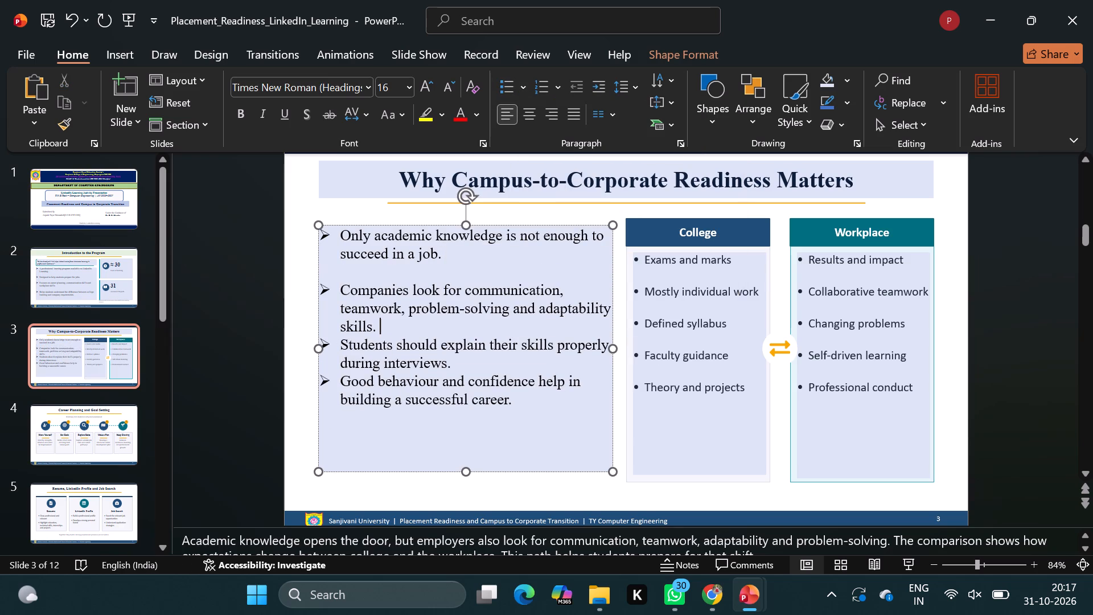
key("Return")
key("BackSpace")
left_click(466, 376)
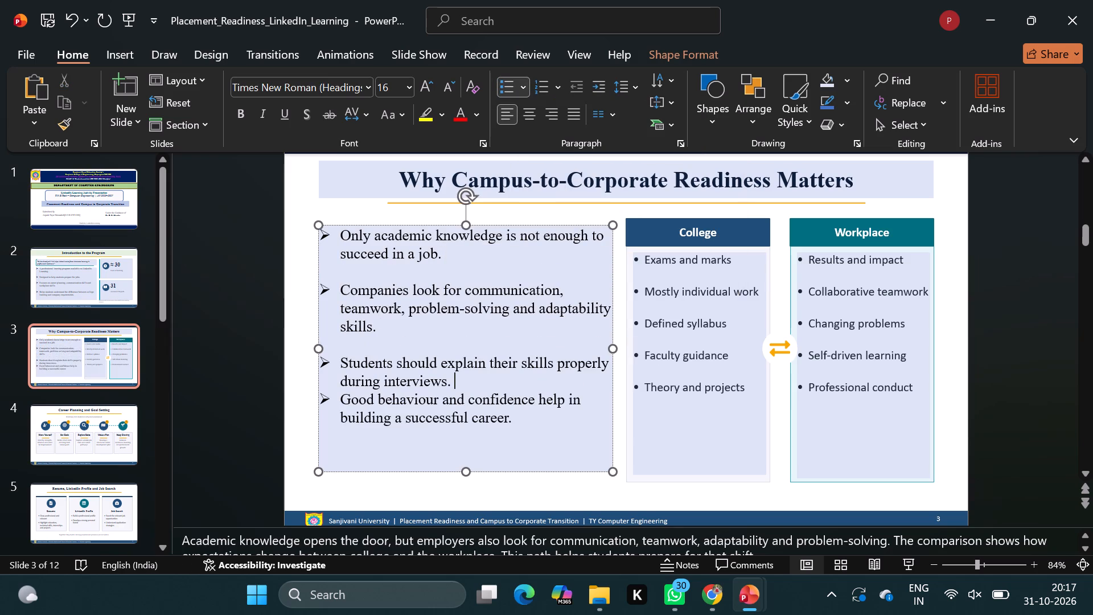
key("Return")
key("BackSpace")
left_click(305, 391)
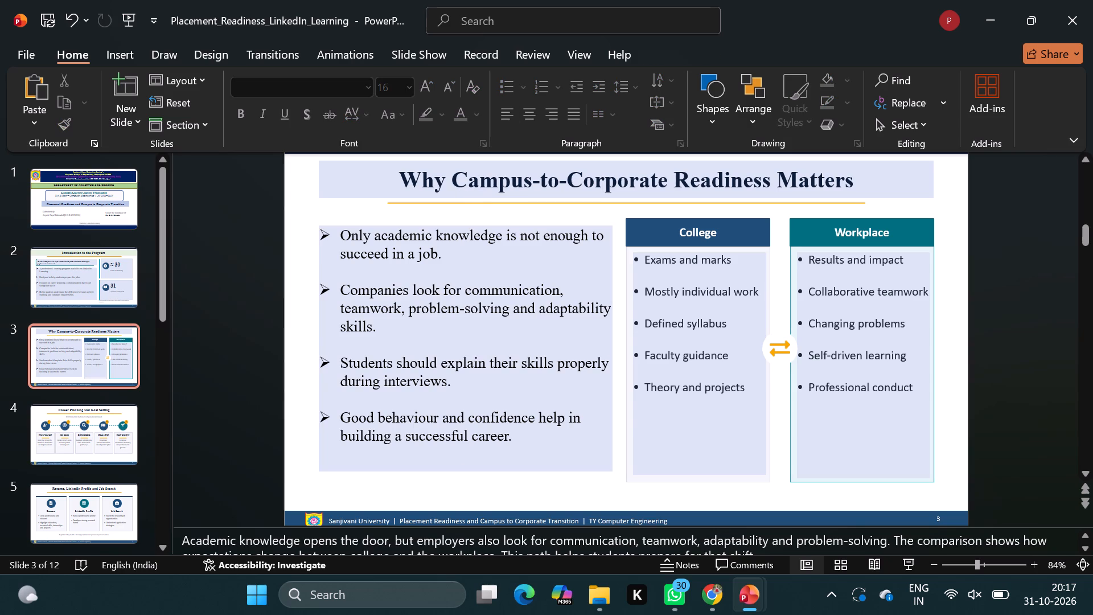
On slide 4, fill the circle above "Know Yourself" with the third-lightest green theme shade.
left_click(97, 434)
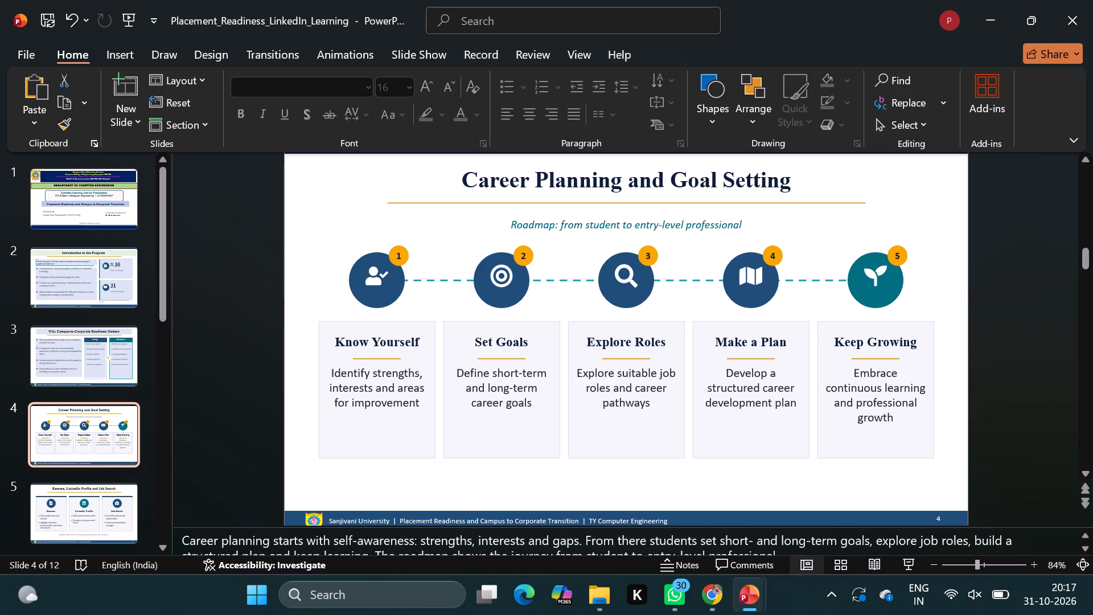
left_click(382, 290)
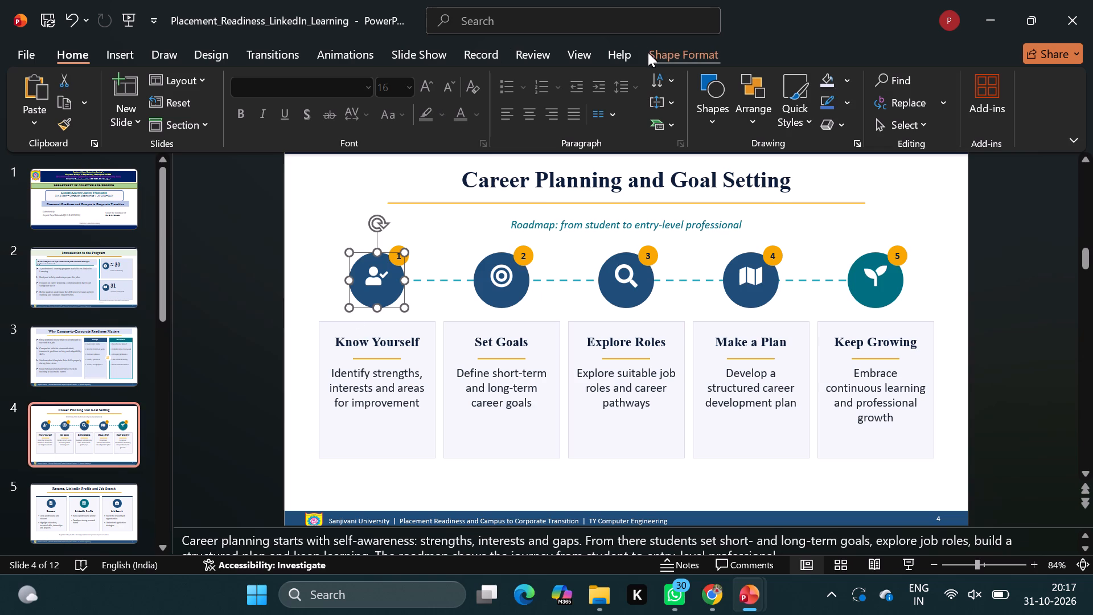
left_click(648, 52)
left_click(454, 79)
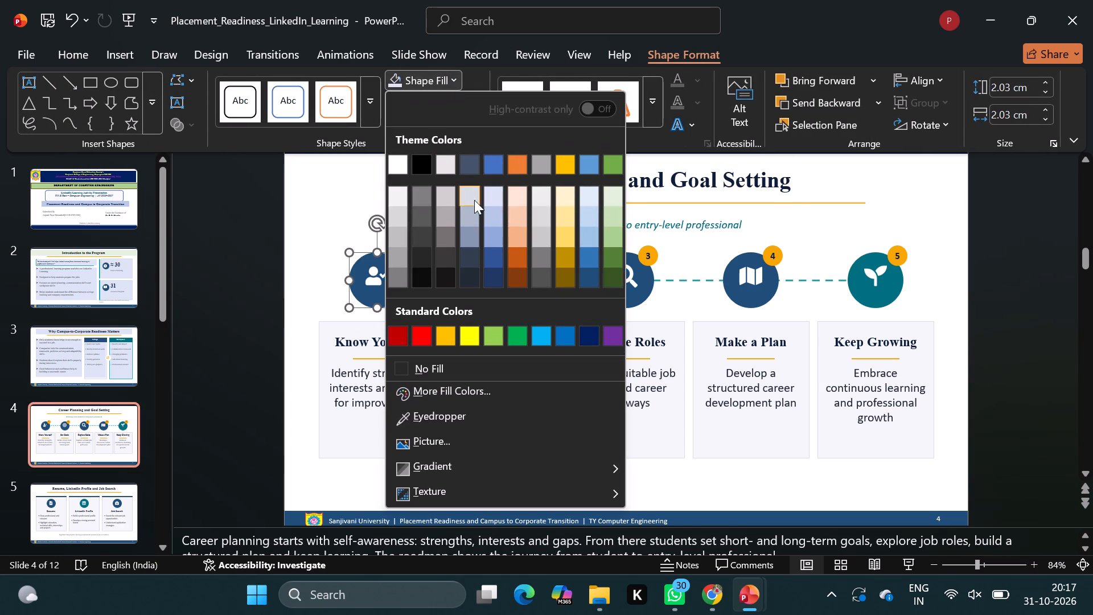
left_click(619, 215)
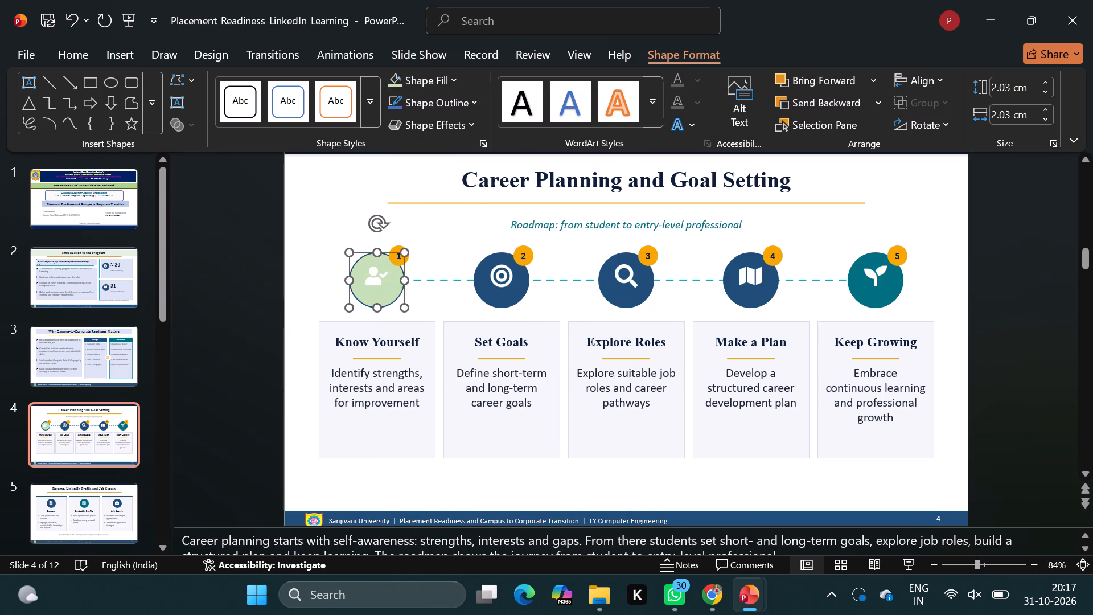
left_click(452, 83)
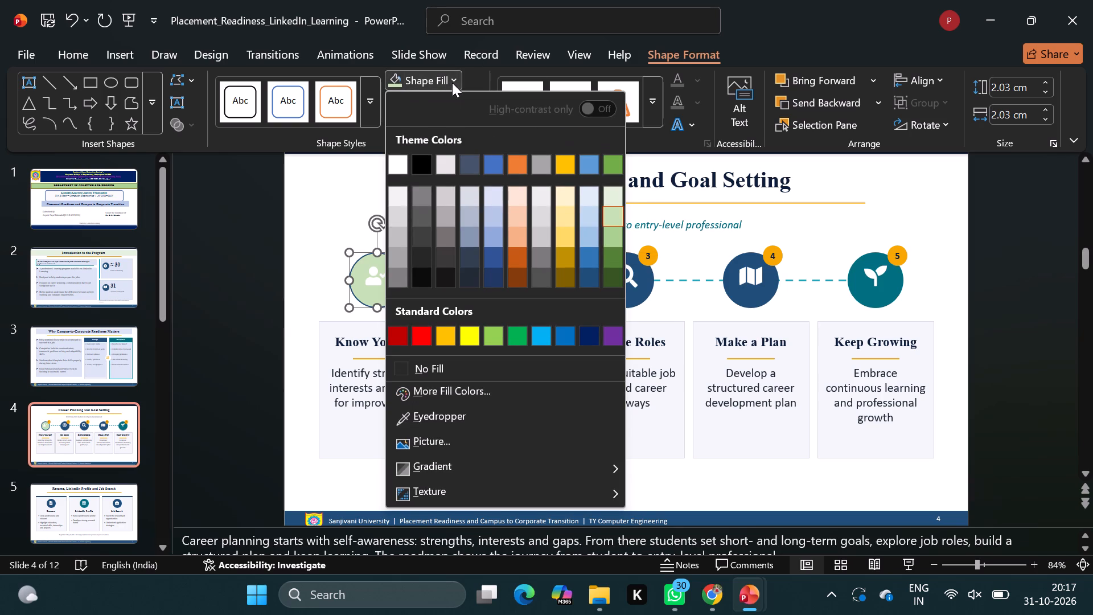
left_click(615, 245)
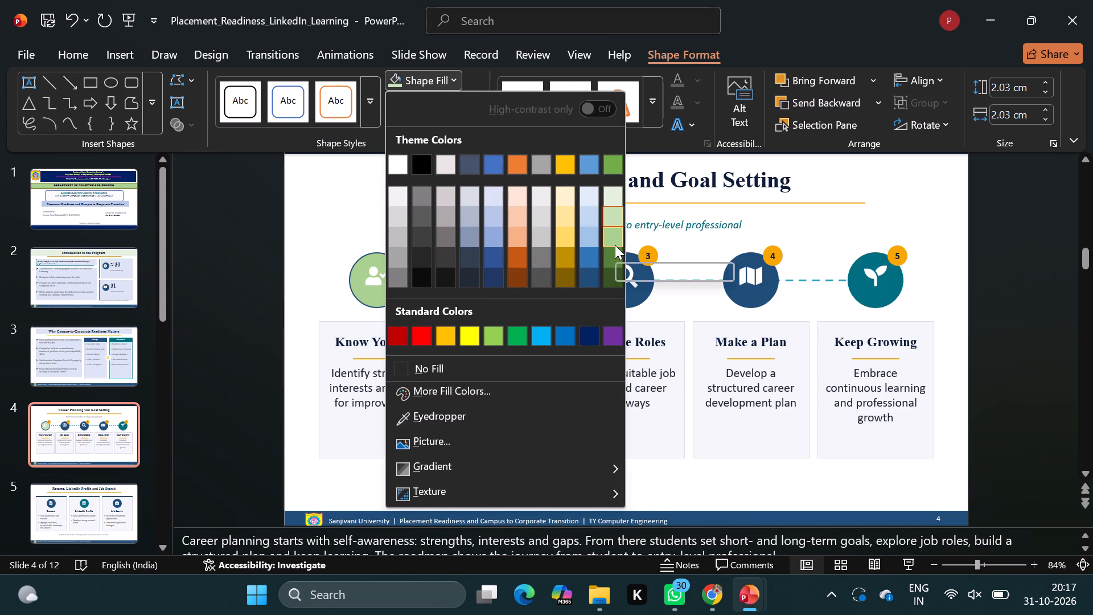
Fill the circle above "Set Goals" with the darkest green theme shade.
left_click(518, 278)
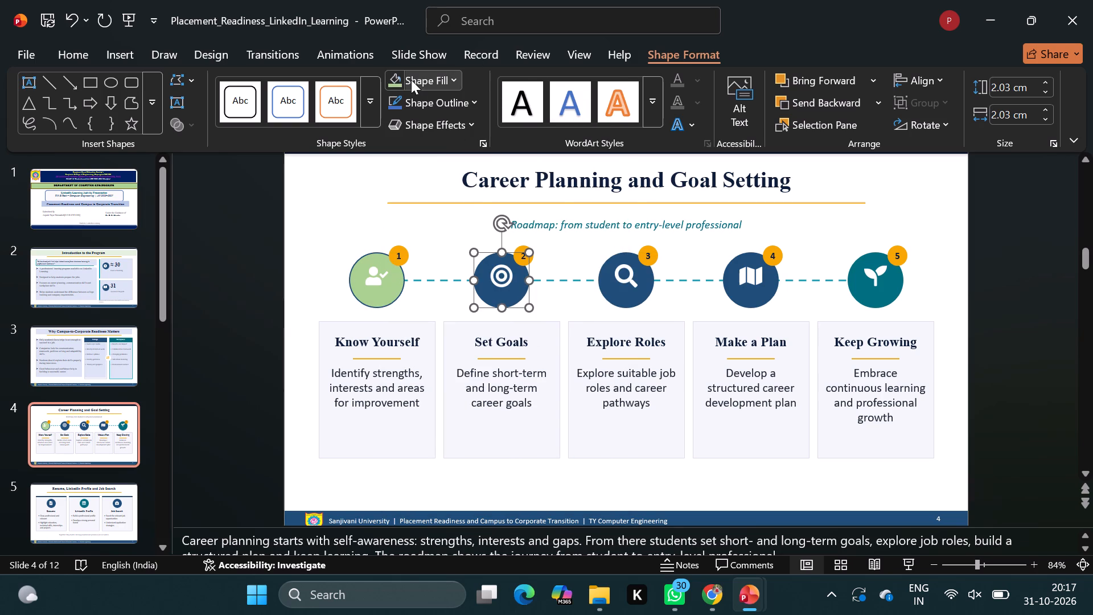
left_click(396, 80)
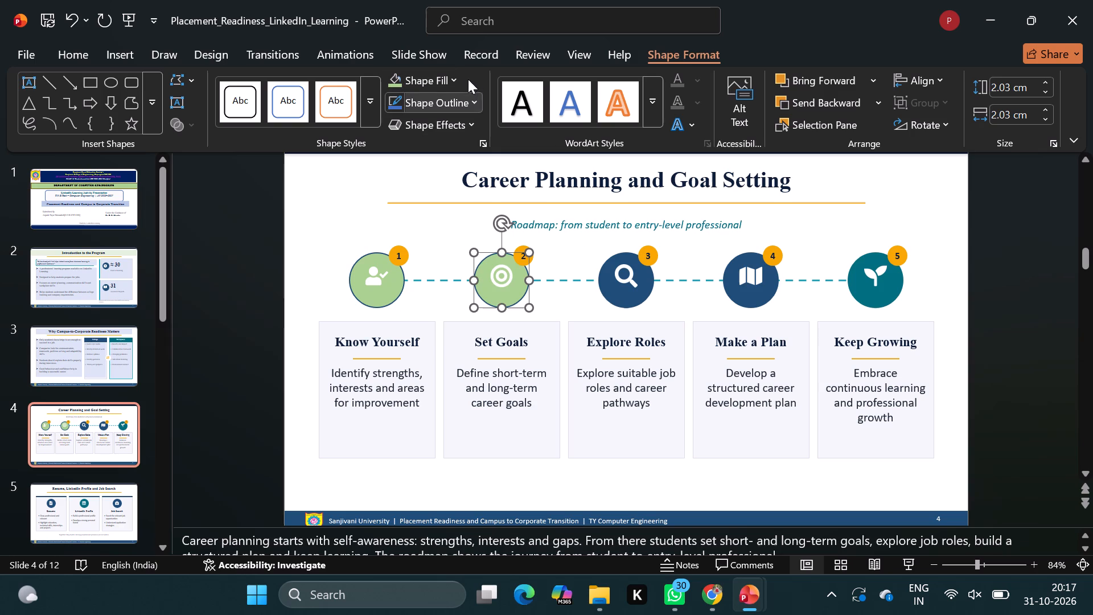
left_click(455, 73)
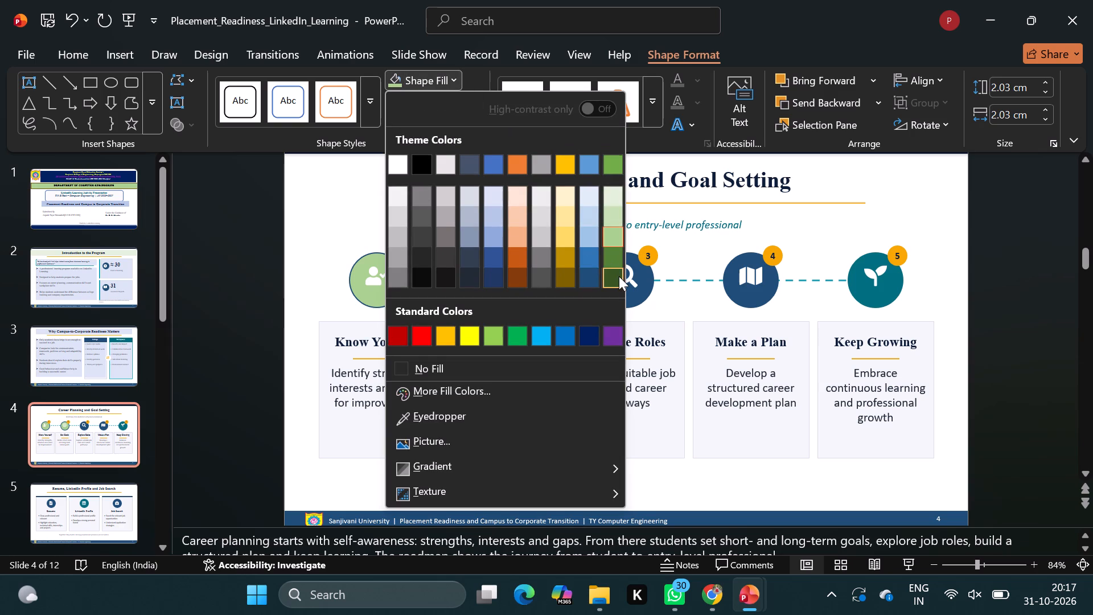
left_click(619, 276)
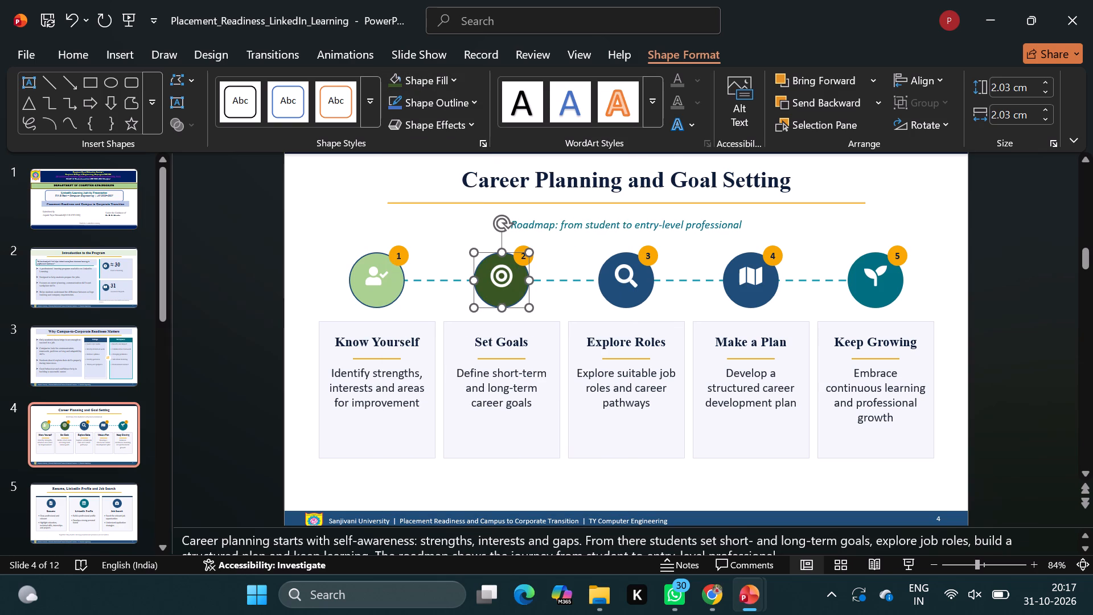
Fill the circle above "Know Yourself" on slide 4 with the darkest green theme shade.
left_click(388, 286)
left_click(665, 55)
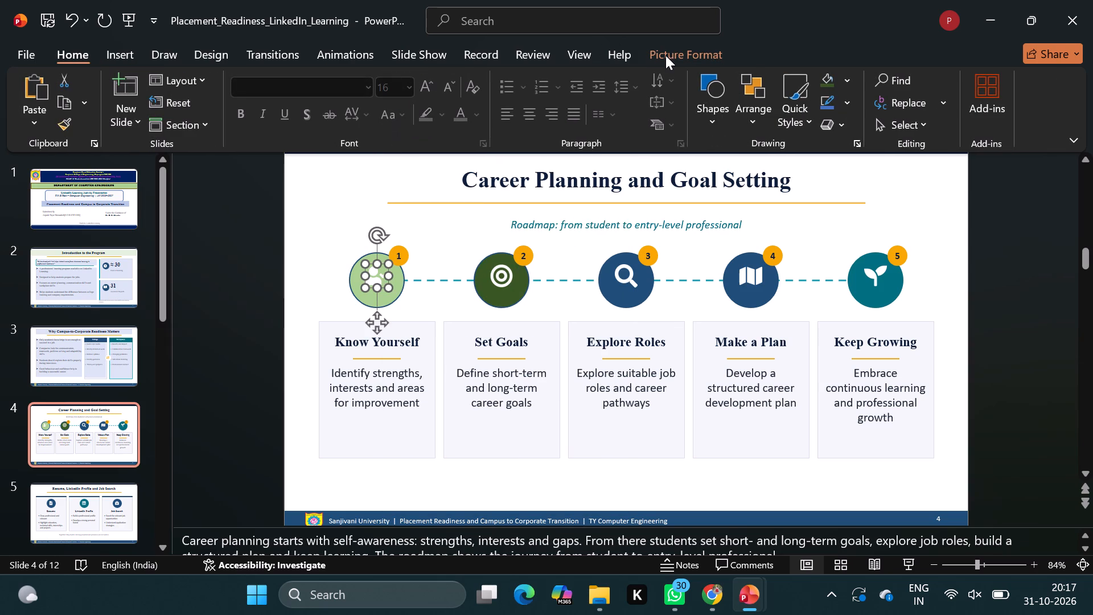
left_click(408, 303)
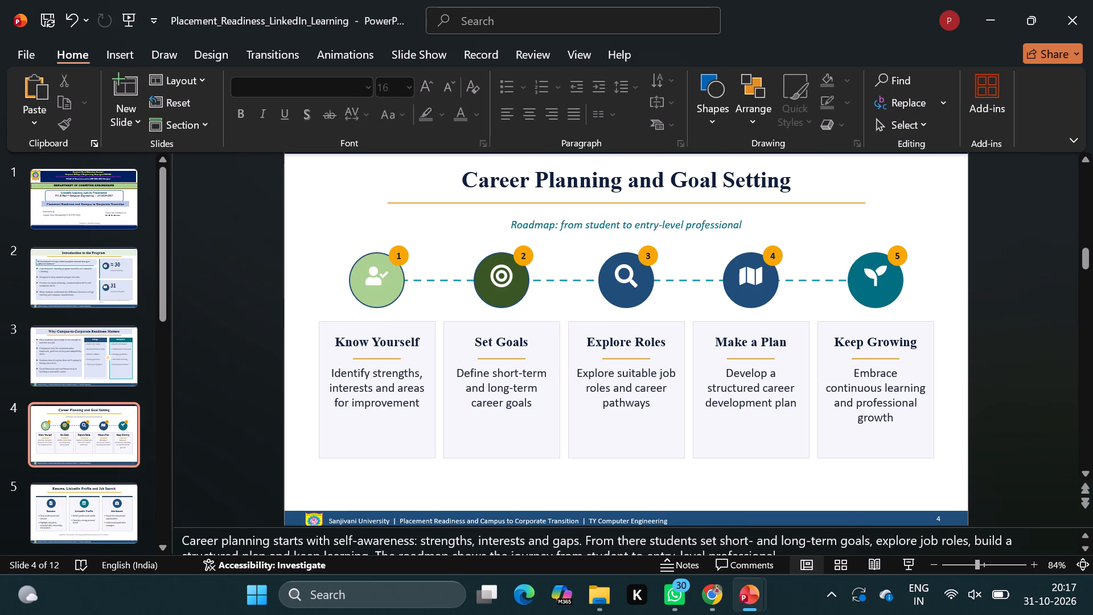
left_click(387, 296)
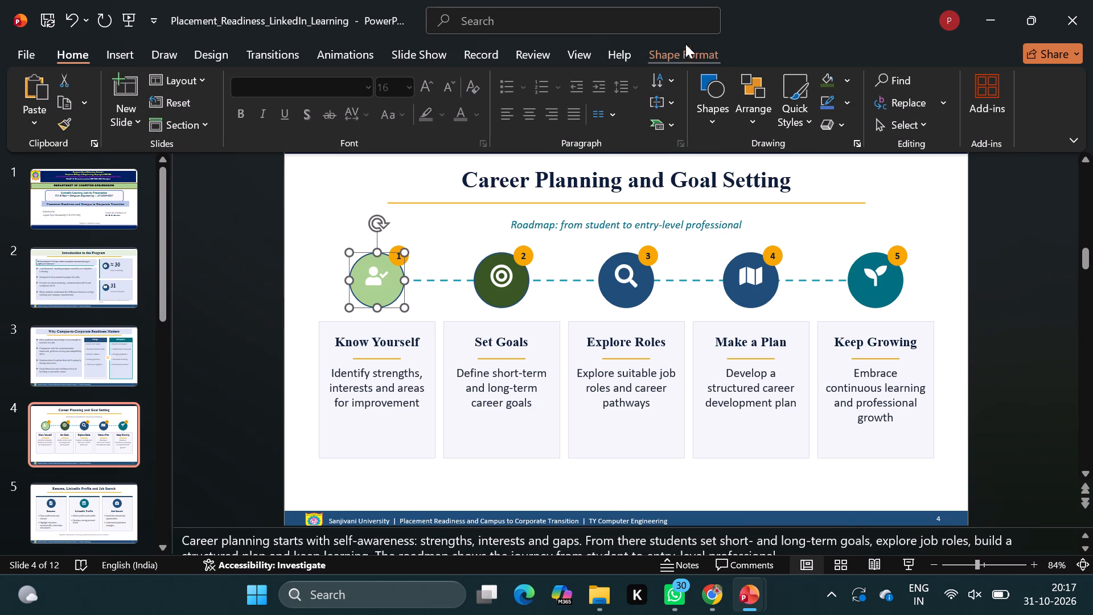
left_click(685, 53)
left_click(395, 83)
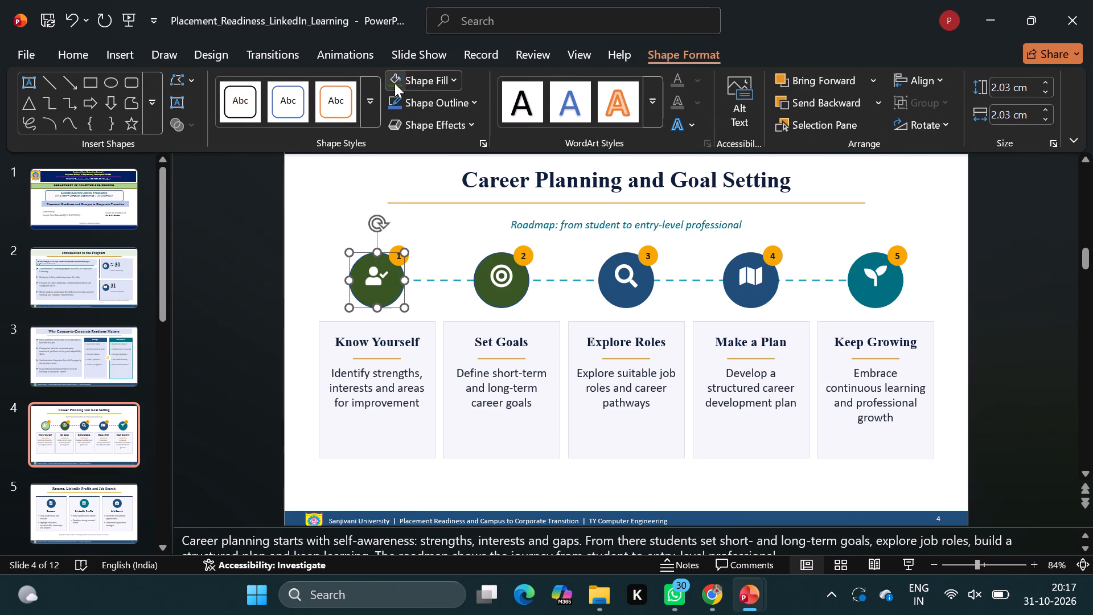
Fill the circles above "Explore Roles", "Make a Plan" and "Keep Growing" with the same darkest green theme shade.
left_click(637, 296)
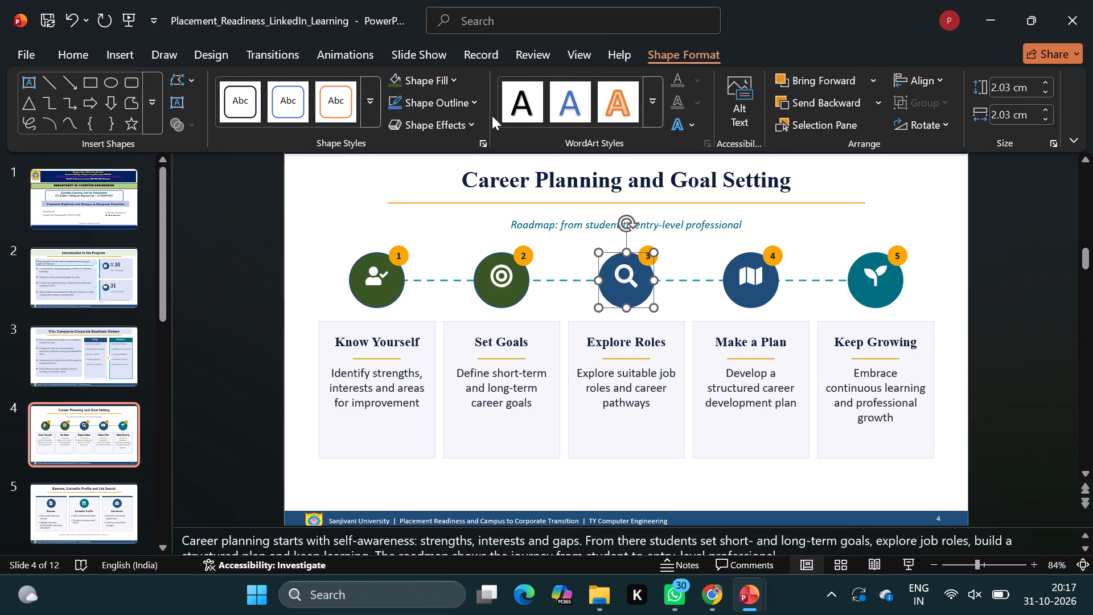
left_click(391, 77)
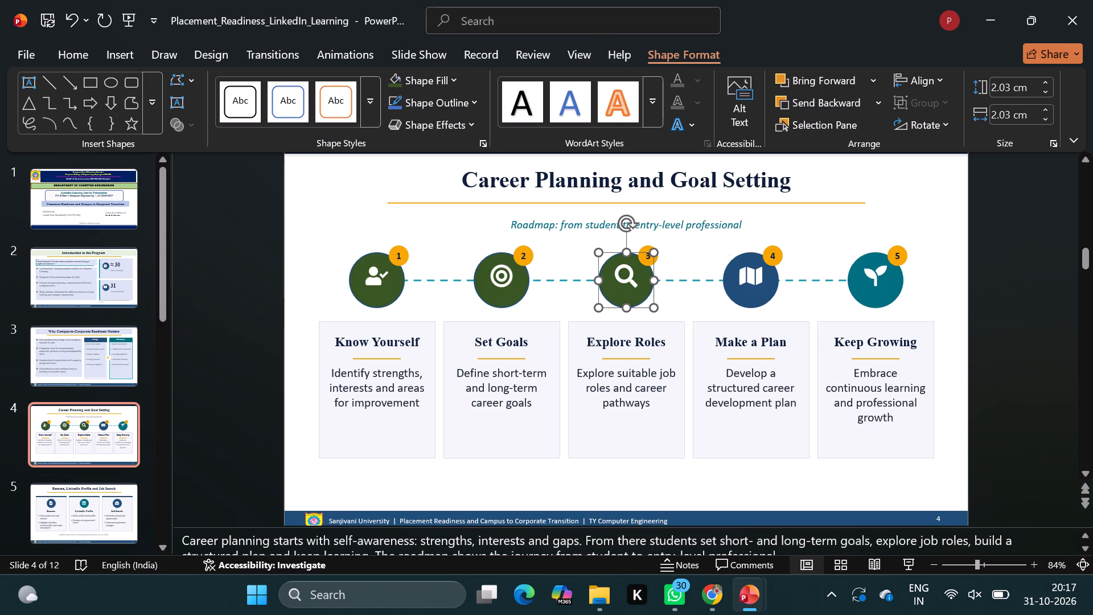
left_click(738, 305)
left_click(397, 75)
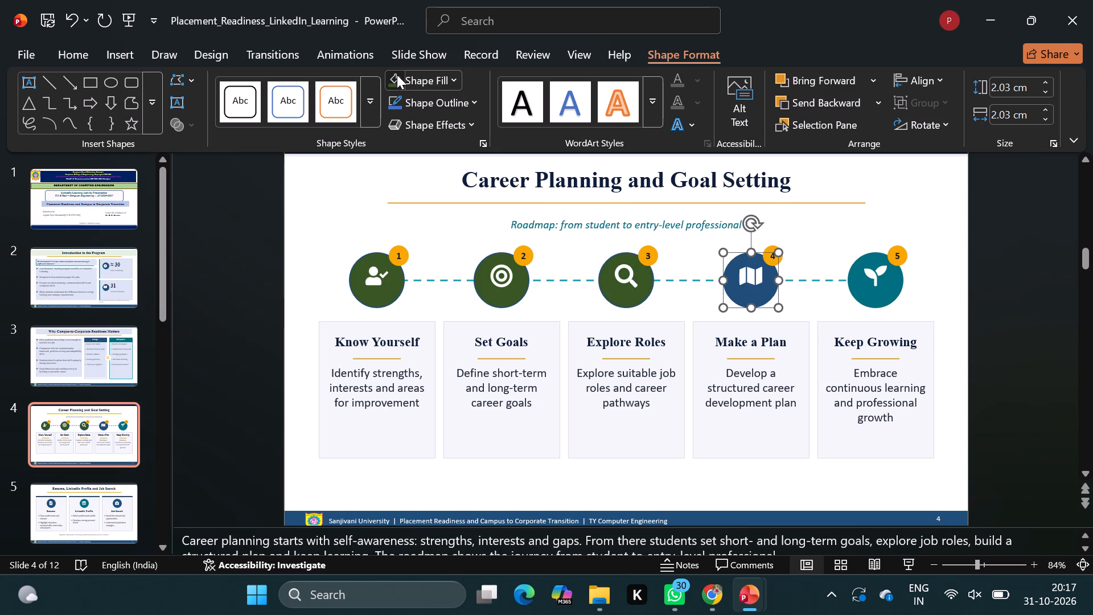
left_click(889, 291)
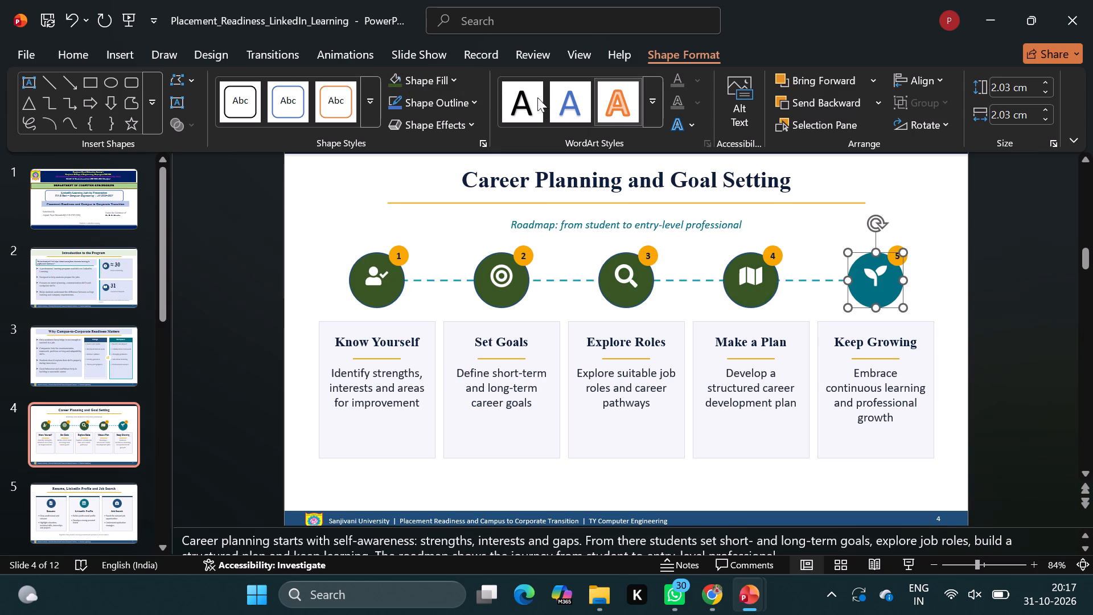
left_click(397, 79)
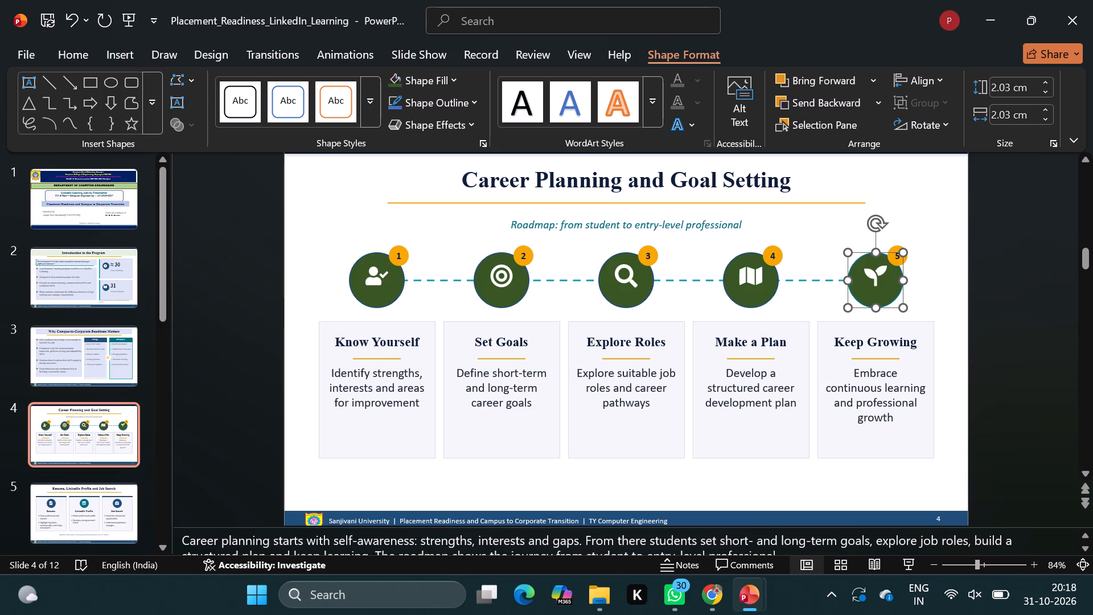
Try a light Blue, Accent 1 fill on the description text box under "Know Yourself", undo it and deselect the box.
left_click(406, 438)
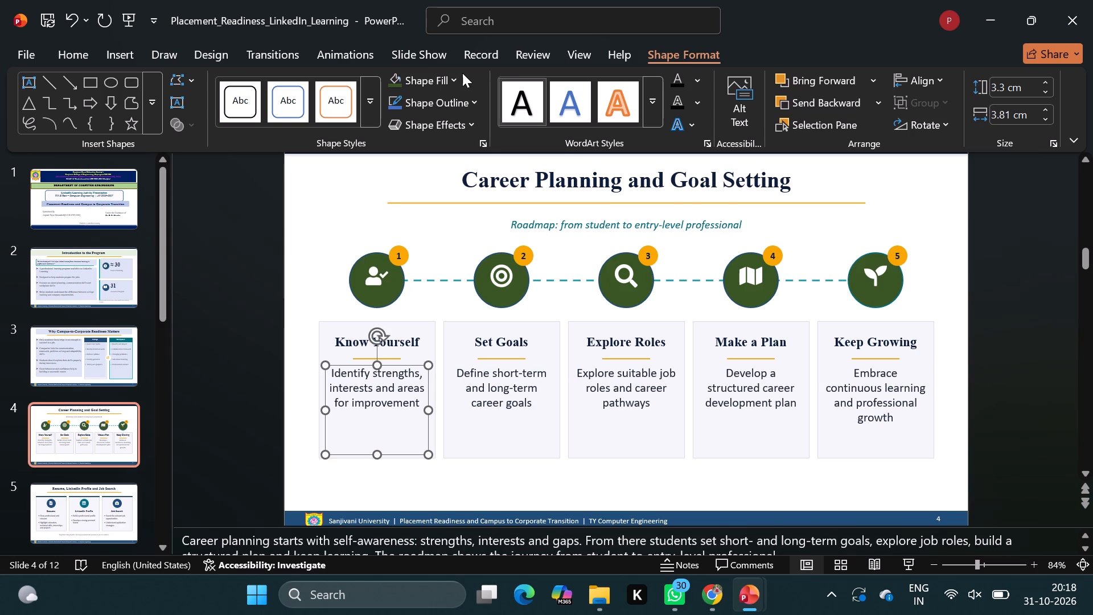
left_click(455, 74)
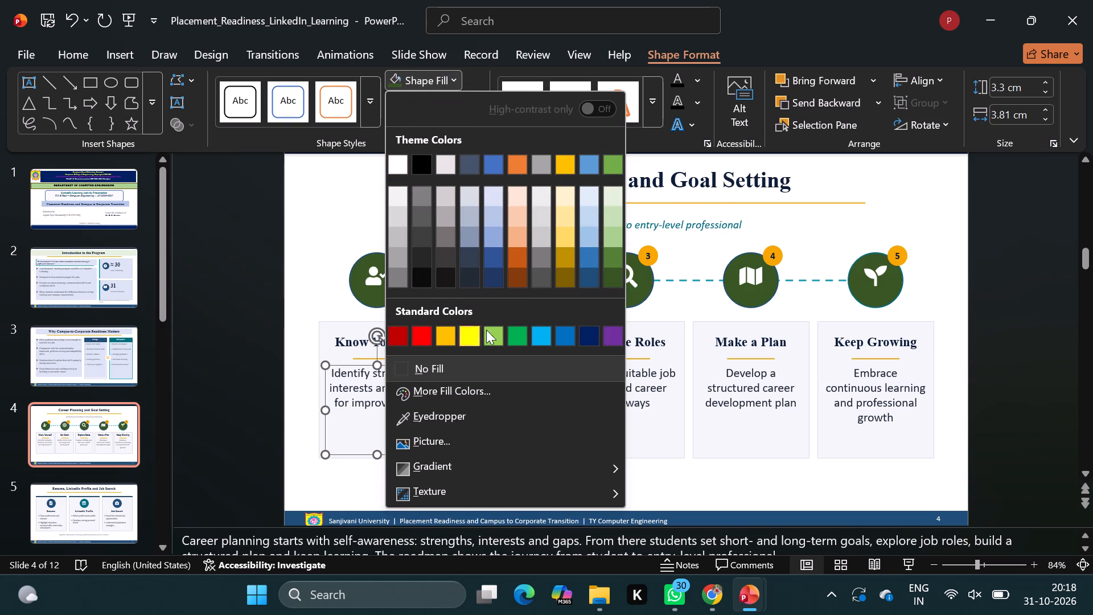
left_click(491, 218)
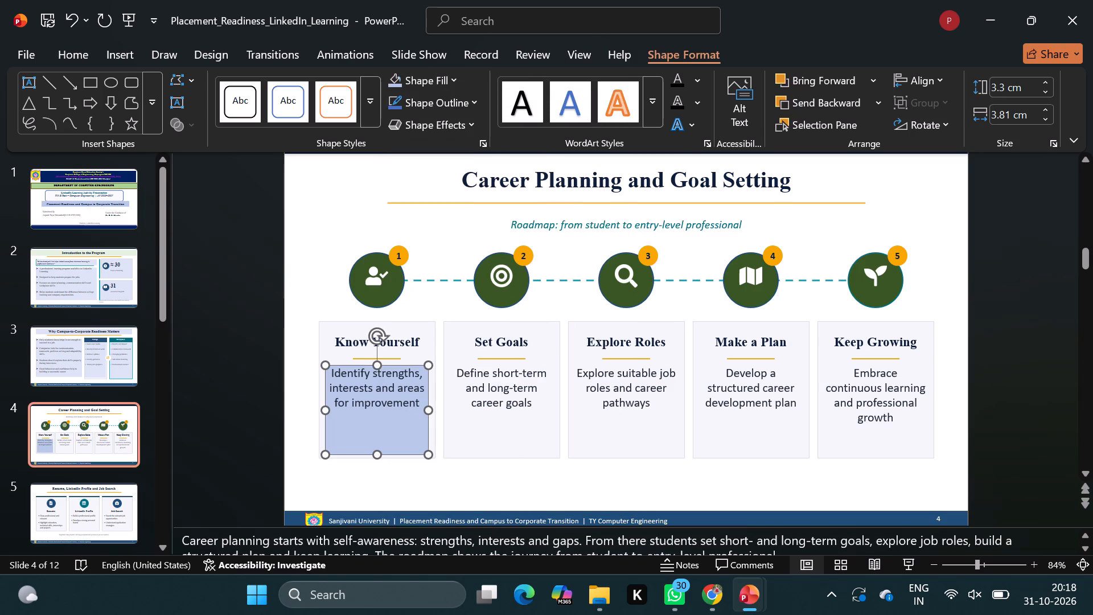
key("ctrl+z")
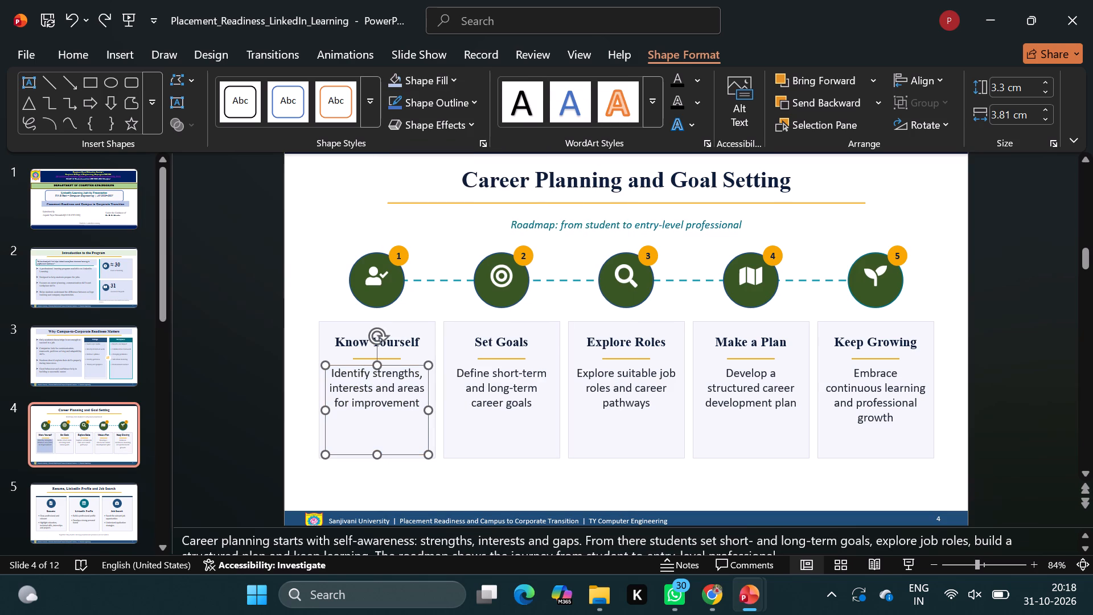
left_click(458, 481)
Fill the "Know Yourself" heading box with the third-lightest shade of the lighter blue theme colour.
left_click(392, 342)
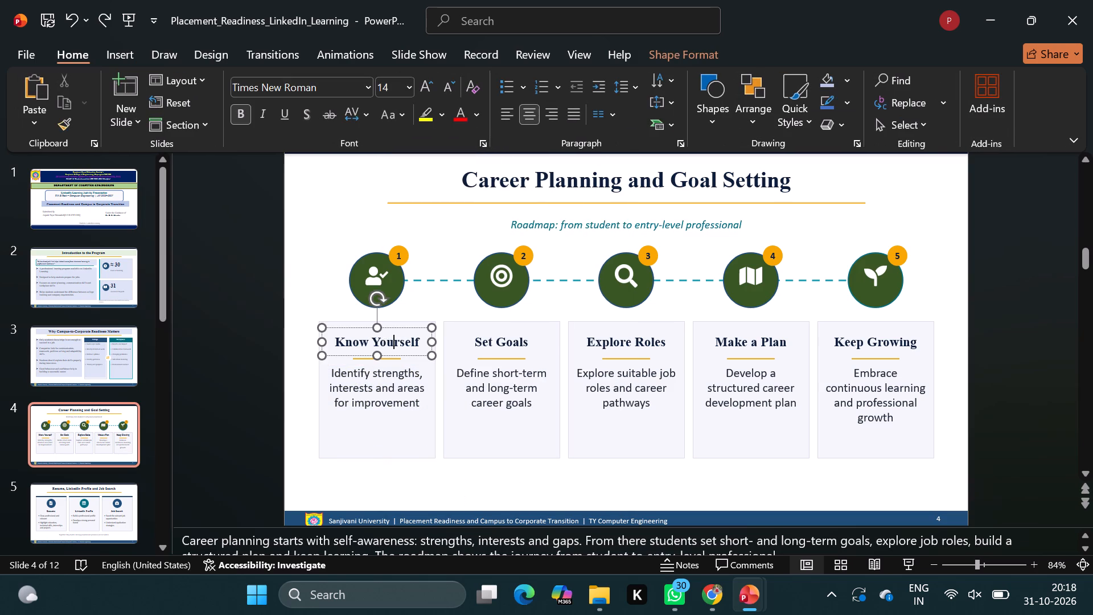
left_click(667, 58)
left_click(454, 78)
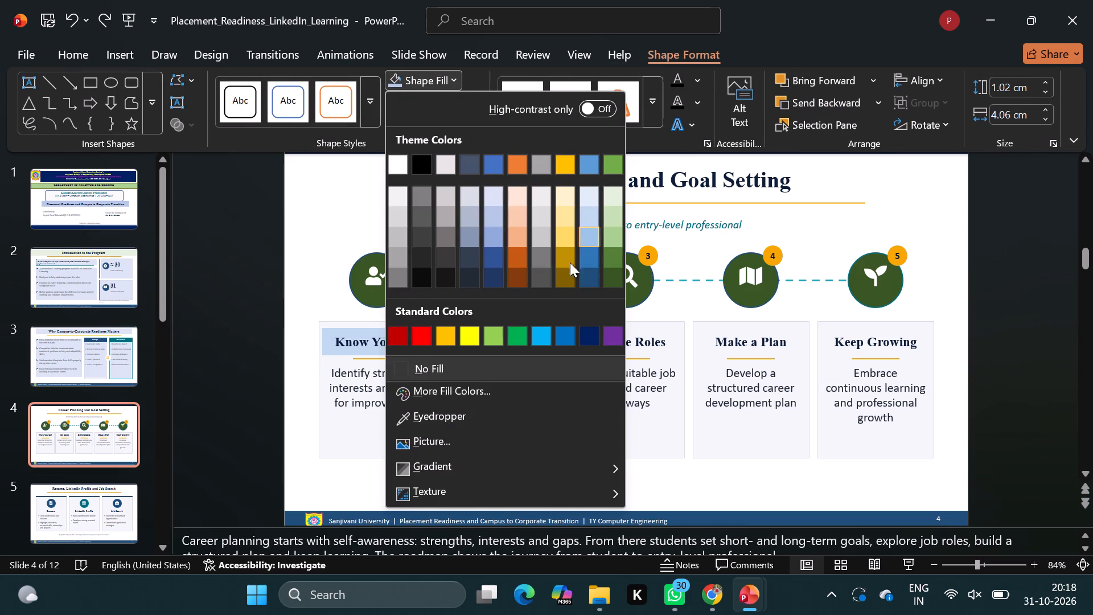
left_click(592, 228)
Apply the same light blue fill to the "Set Goals", "Explore Roles", "Make a Plan" and "Keep Growing" heading boxes and deselect.
left_click(513, 345)
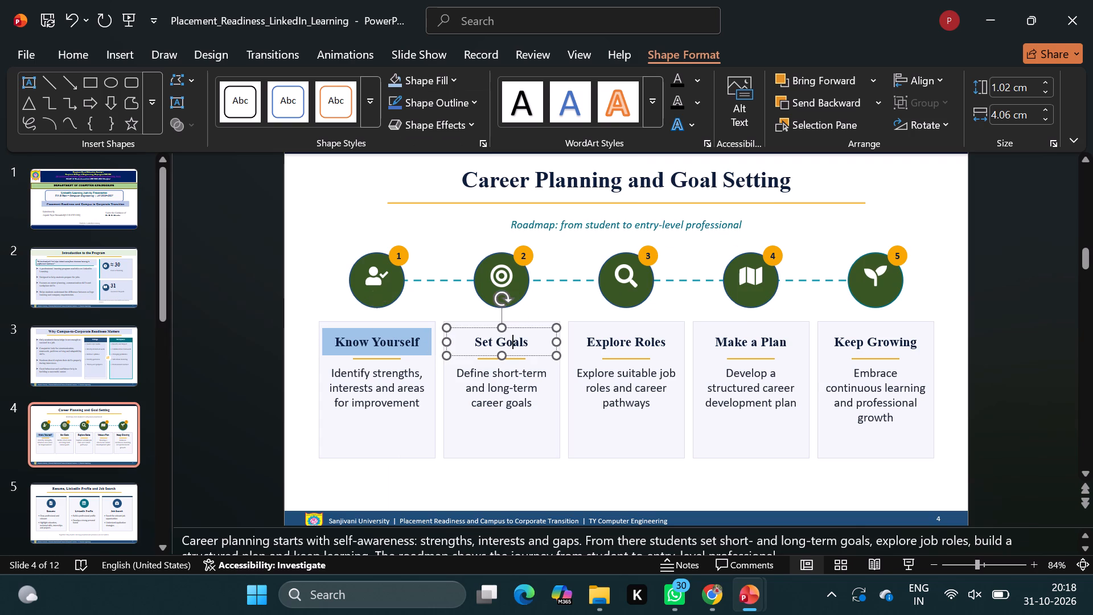
left_click(389, 81)
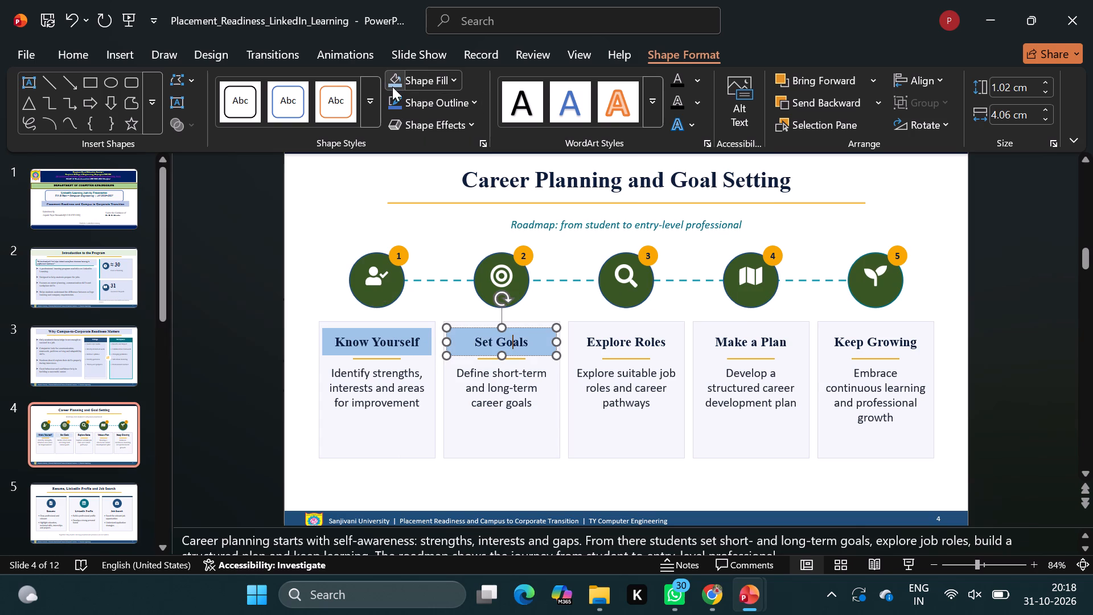
left_click(606, 346)
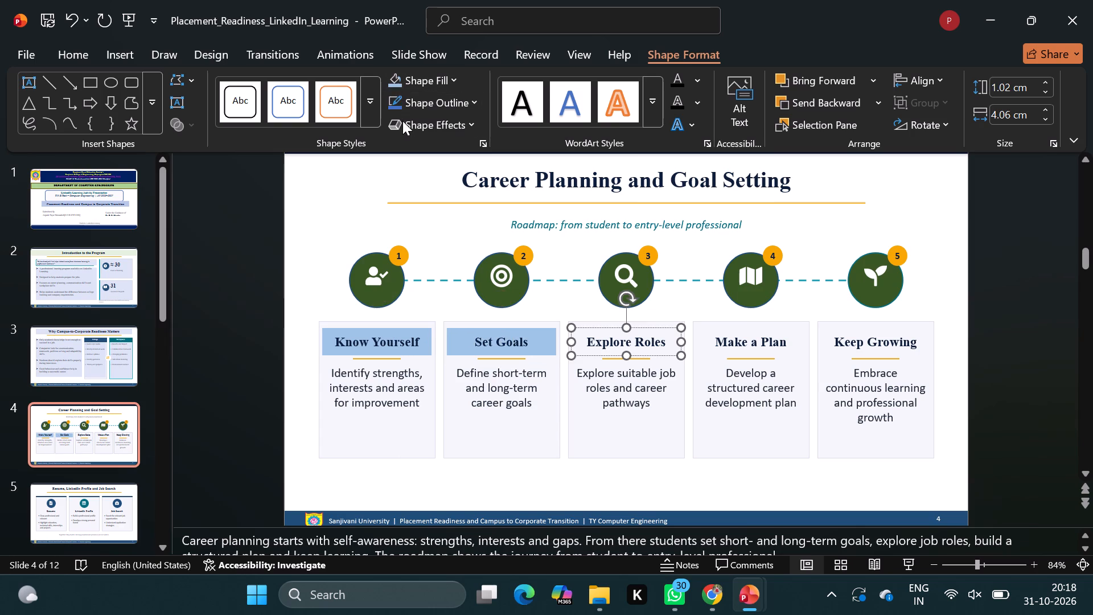
left_click(391, 69)
left_click(393, 75)
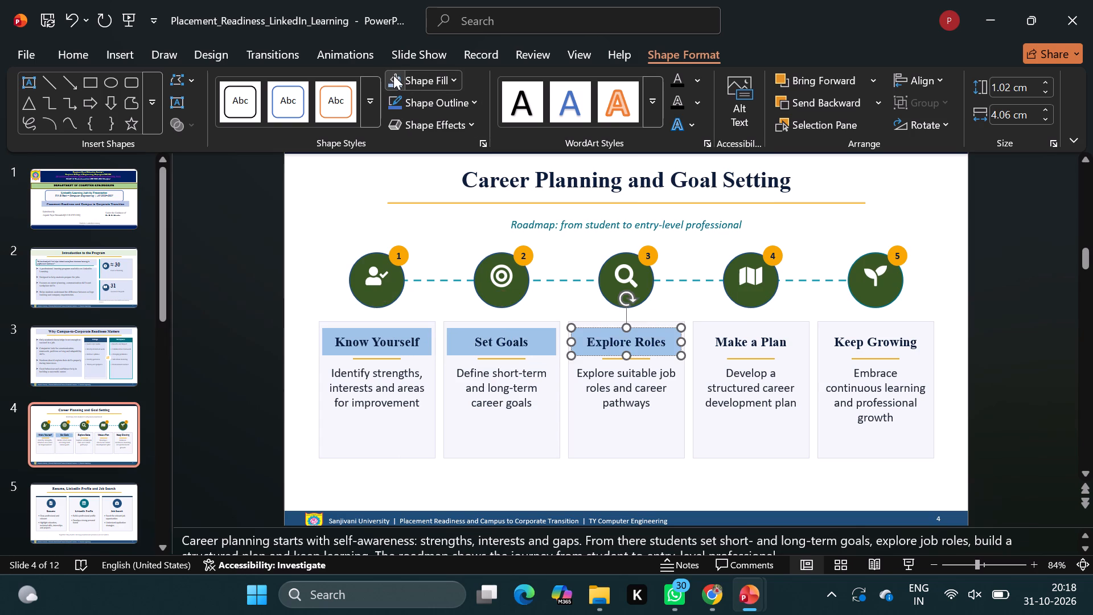
left_click(758, 349)
left_click(397, 80)
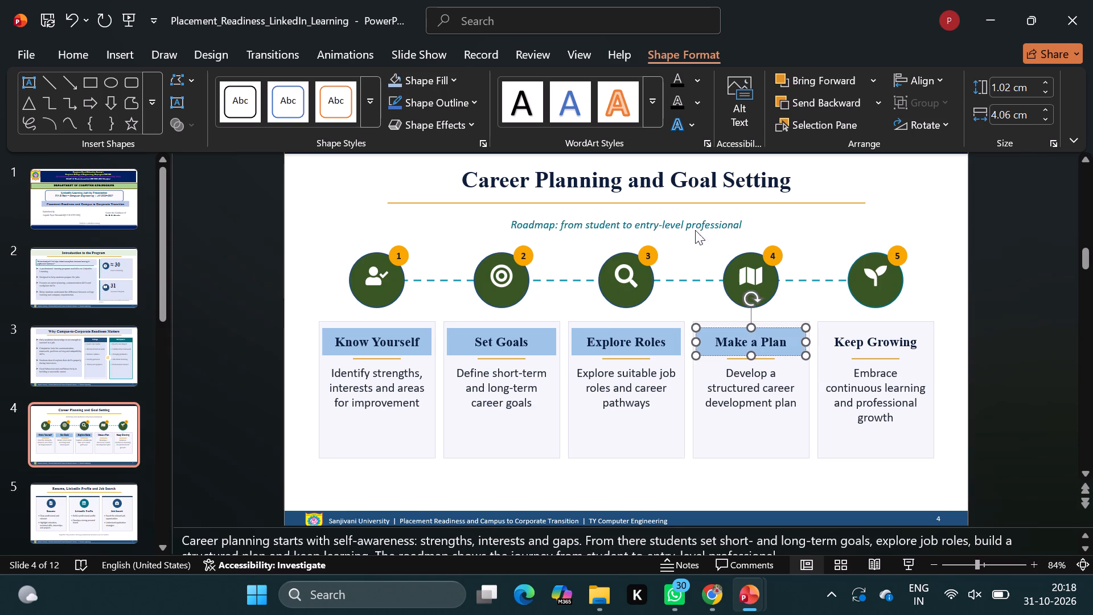
left_click(901, 342)
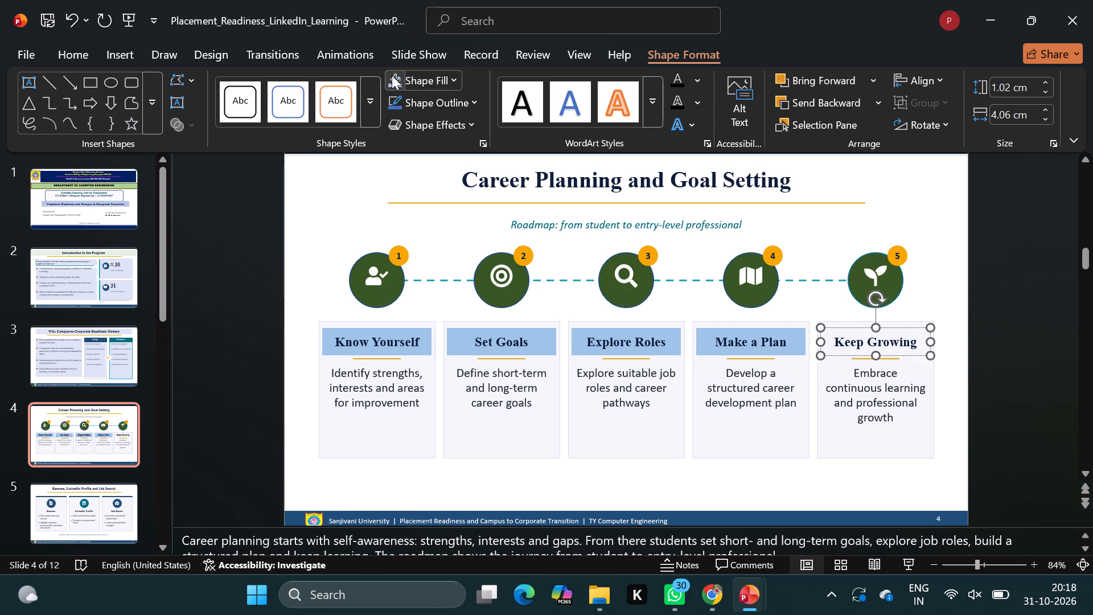
left_click(392, 75)
left_click(315, 233)
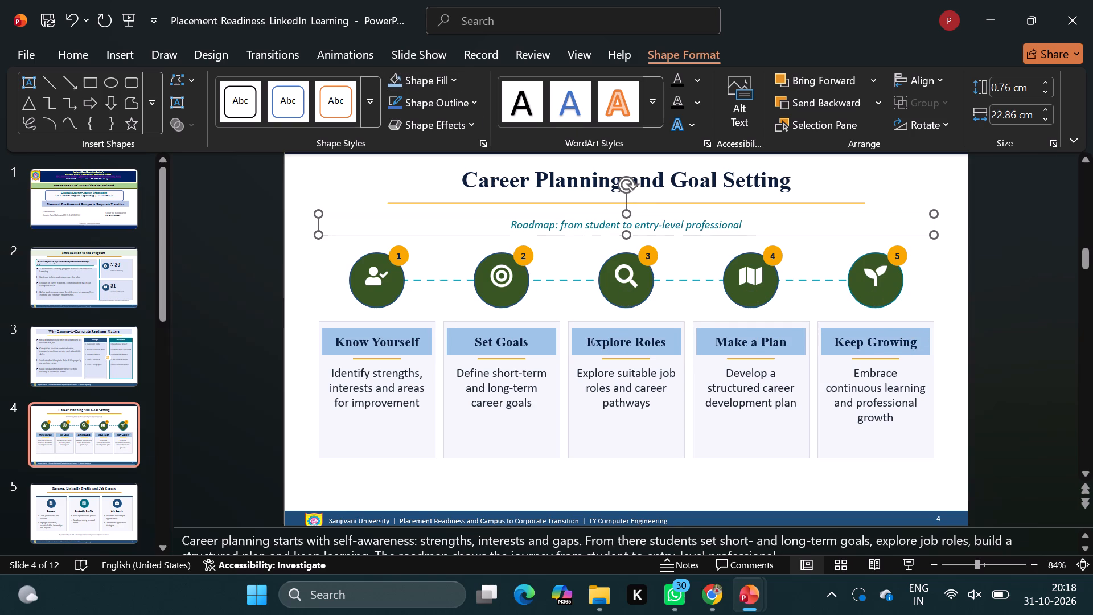
left_click(601, 488)
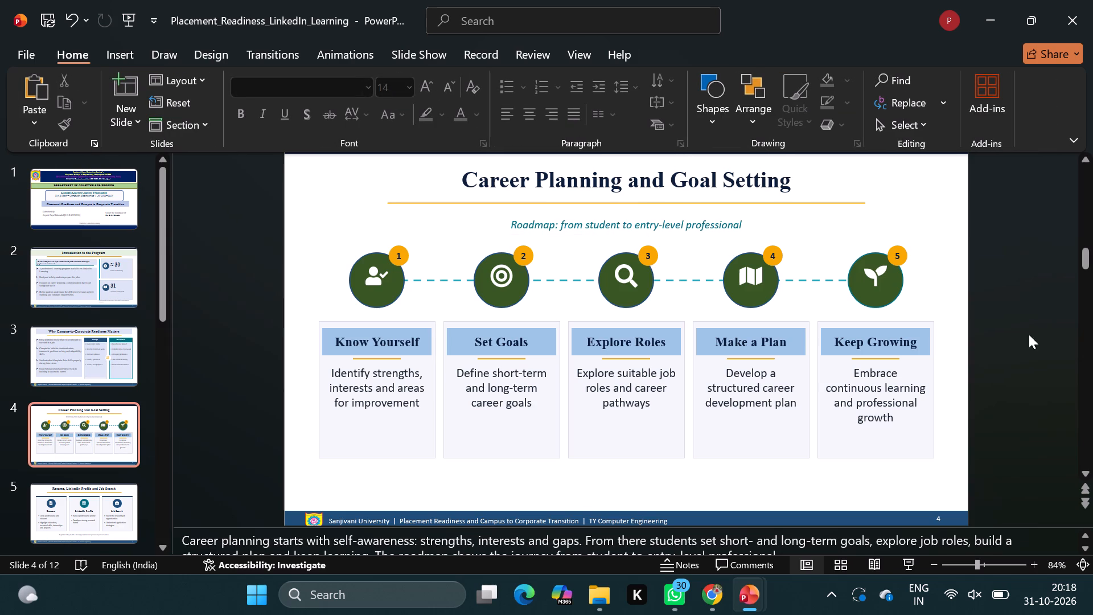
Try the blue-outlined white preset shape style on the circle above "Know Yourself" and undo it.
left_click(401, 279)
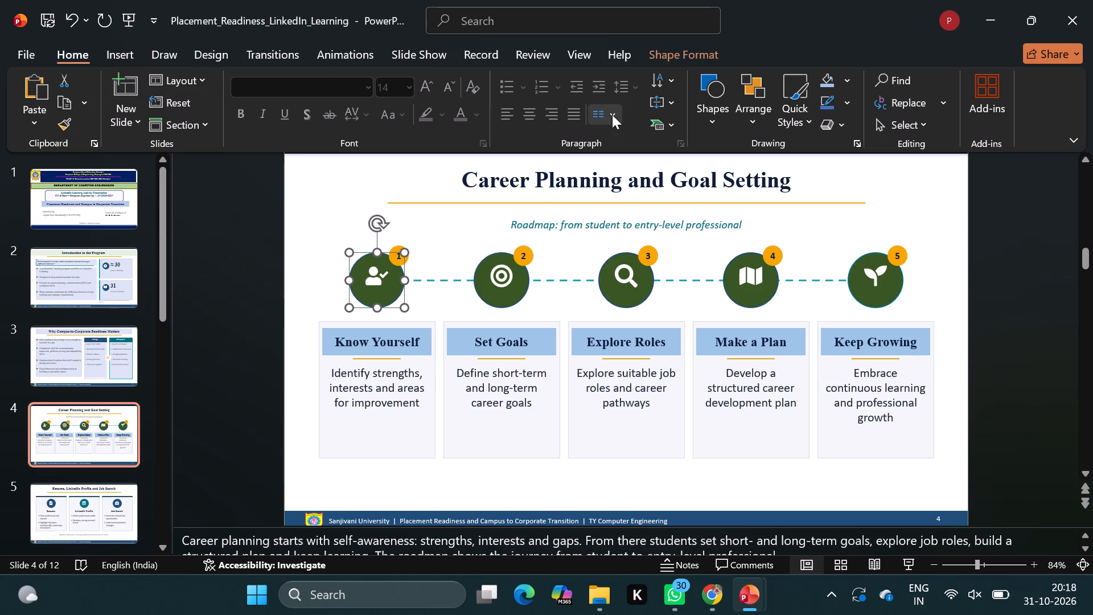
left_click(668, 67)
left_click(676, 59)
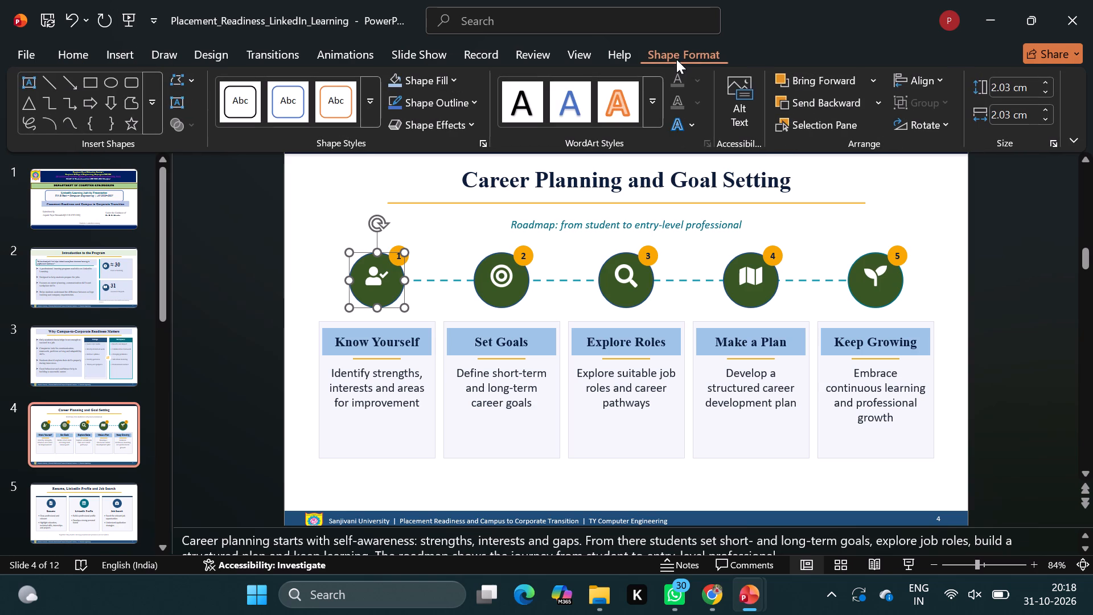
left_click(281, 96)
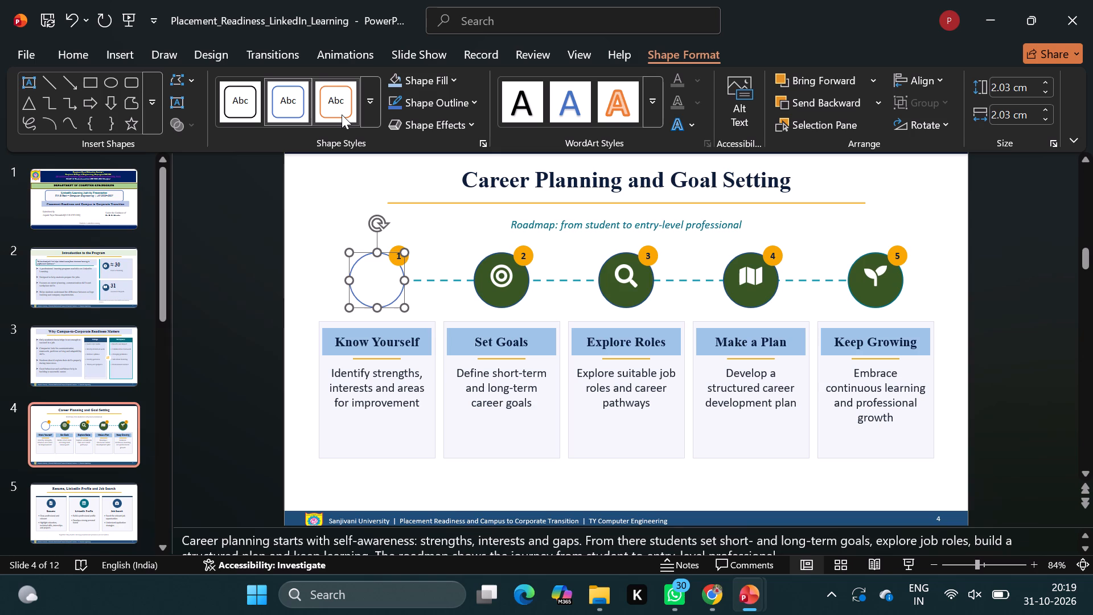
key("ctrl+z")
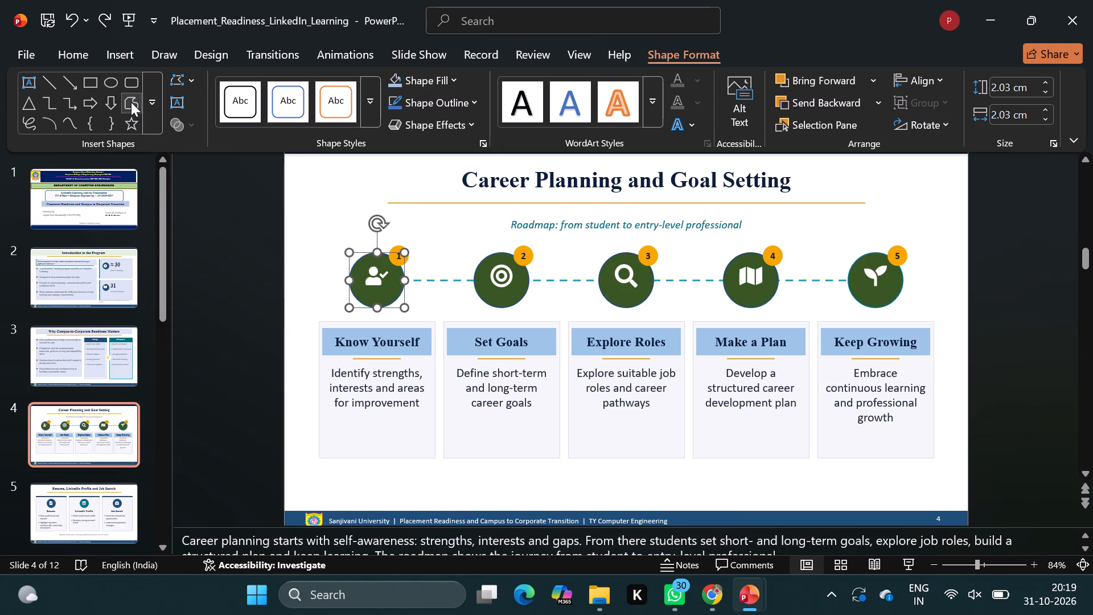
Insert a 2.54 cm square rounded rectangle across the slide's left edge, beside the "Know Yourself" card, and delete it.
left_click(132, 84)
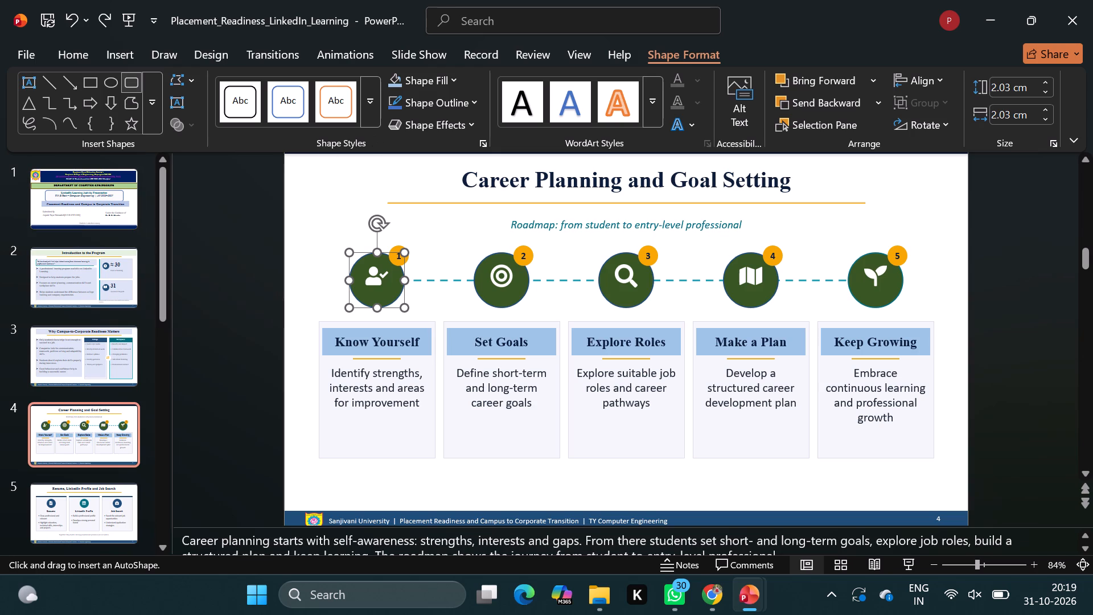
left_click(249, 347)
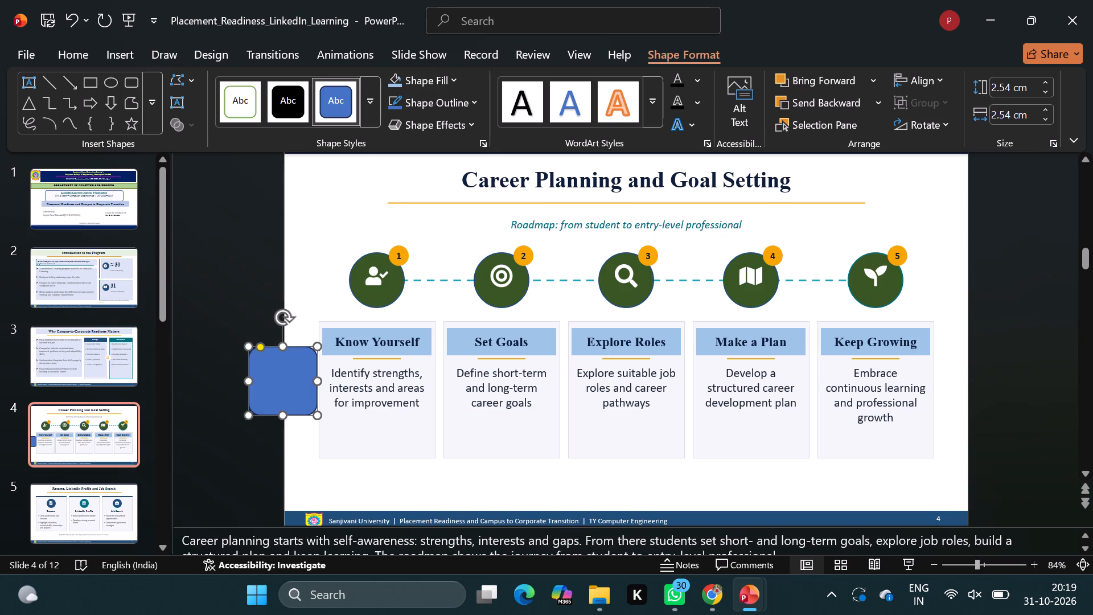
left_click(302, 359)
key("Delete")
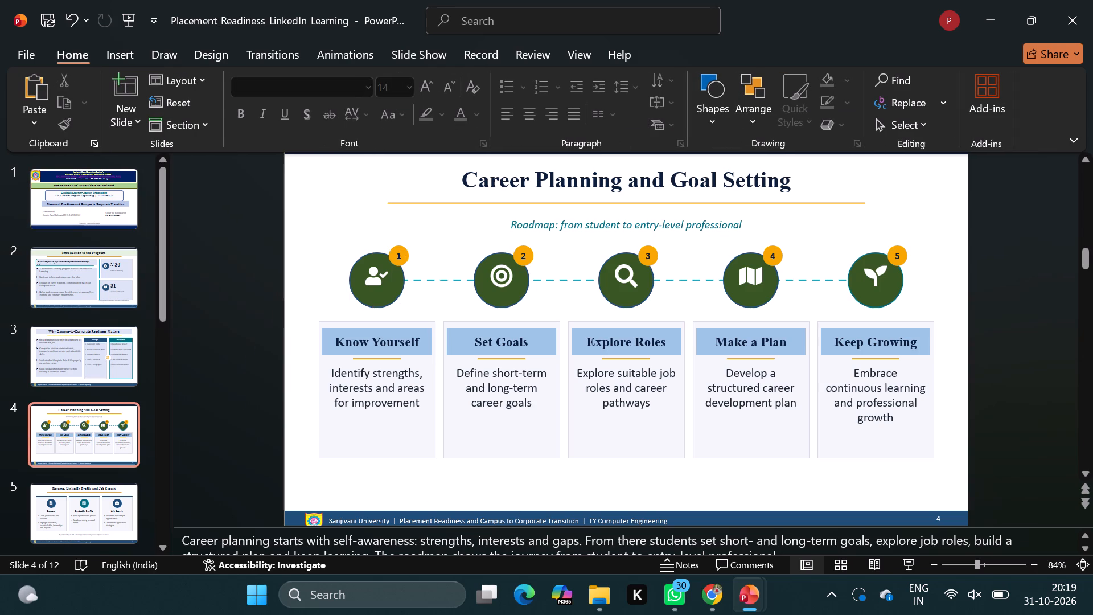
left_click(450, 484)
Enlarge the "Know Yourself" heading box so it reaches the top edge of its card and spans the card's full width.
left_click(418, 347)
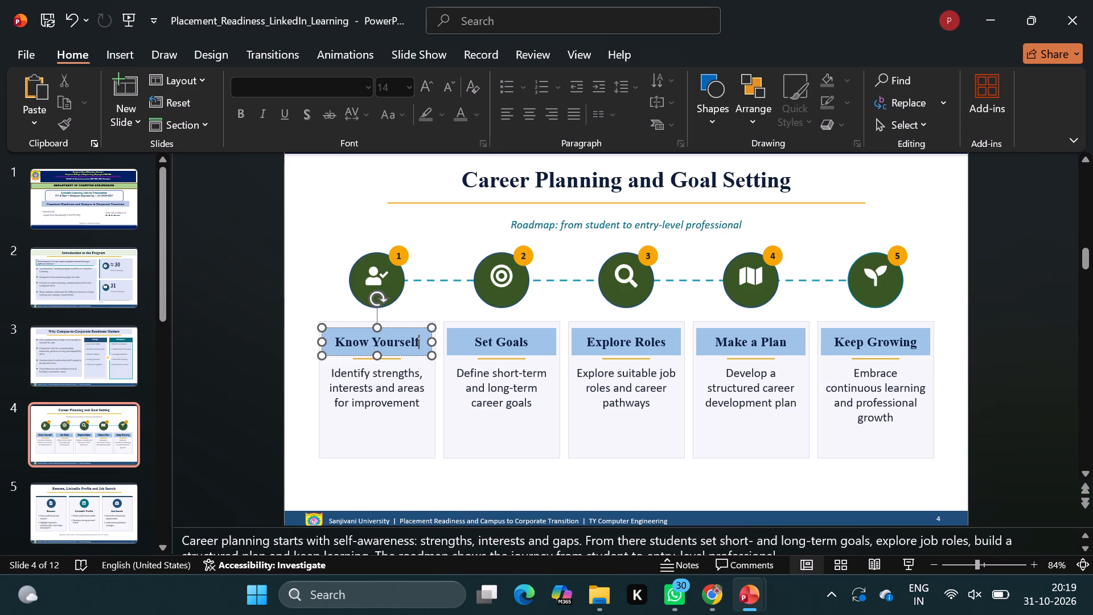
left_click(376, 326)
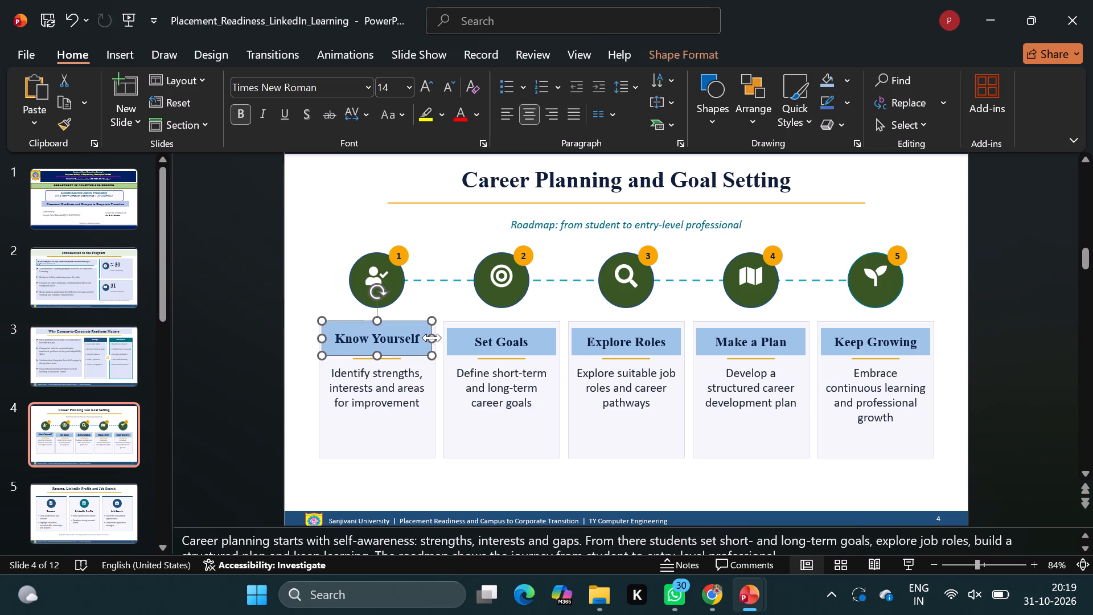
left_click(432, 338)
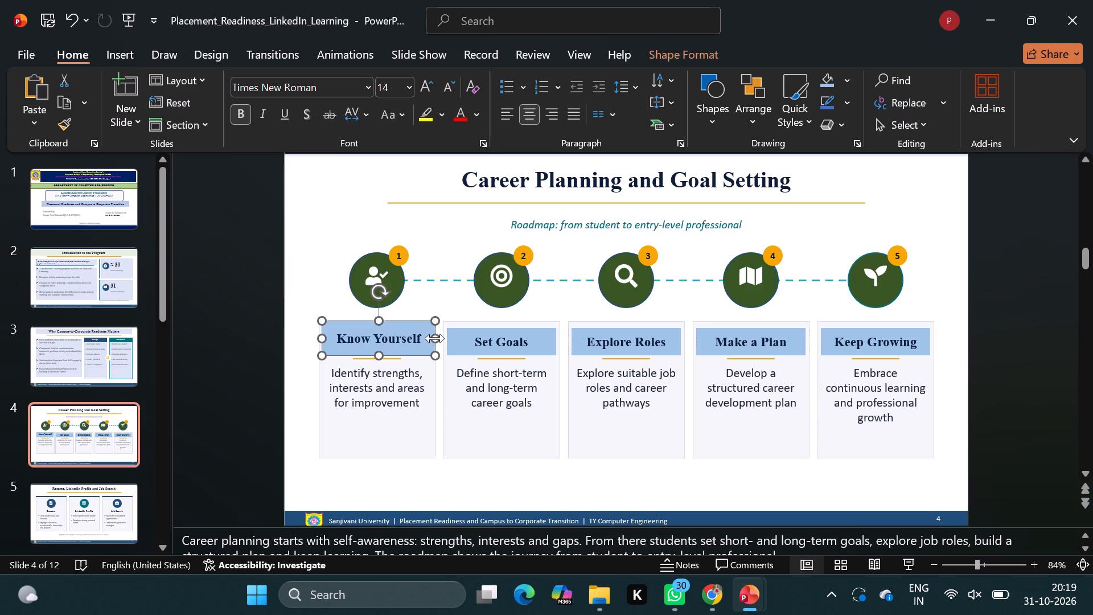
left_click(409, 489)
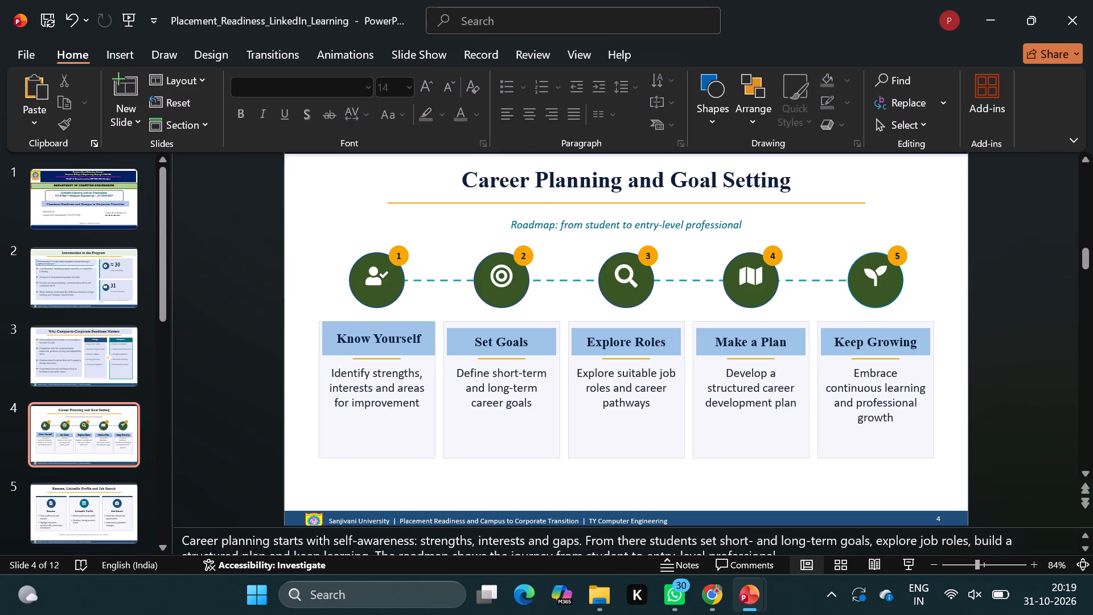
left_click(371, 351)
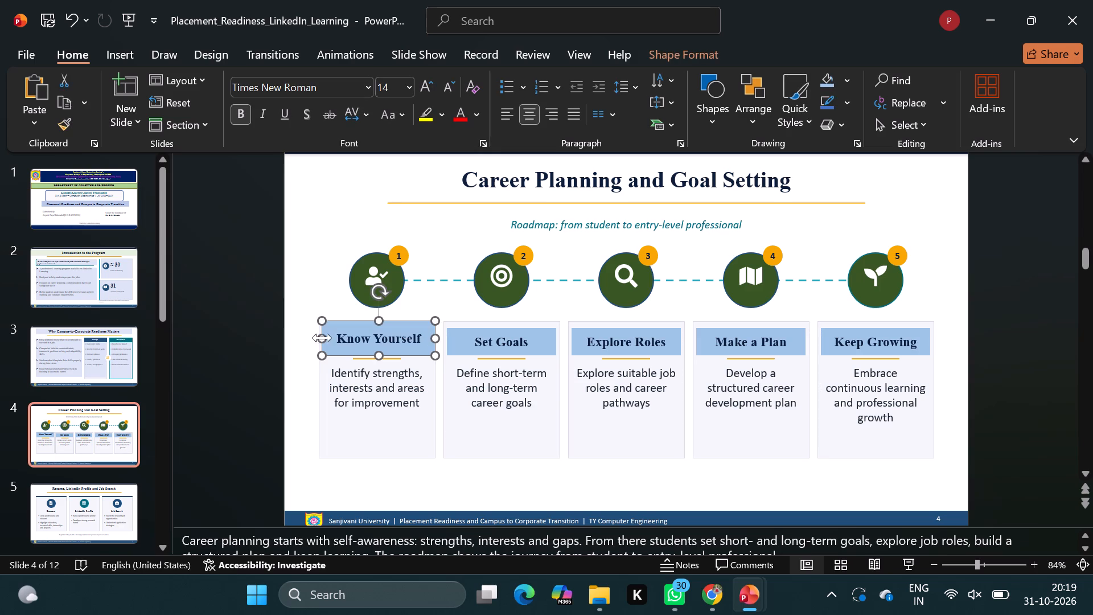
left_click(322, 338)
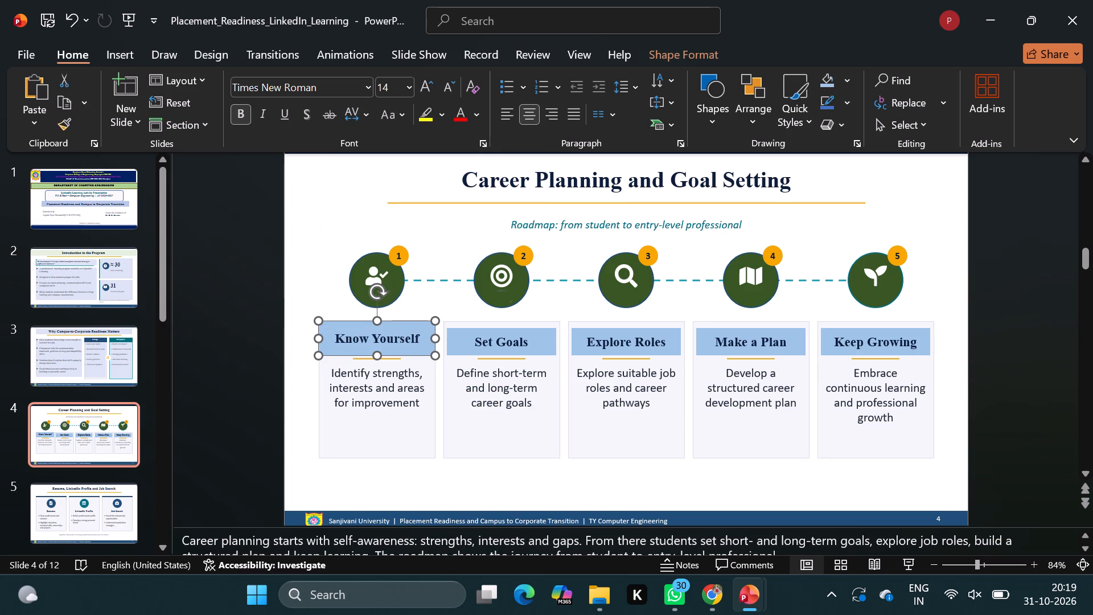
Enlarge the "Set Goals" heading box up to its card's top edge and out to both side edges.
left_click(500, 330)
left_click_drag(504, 326, 504, 321)
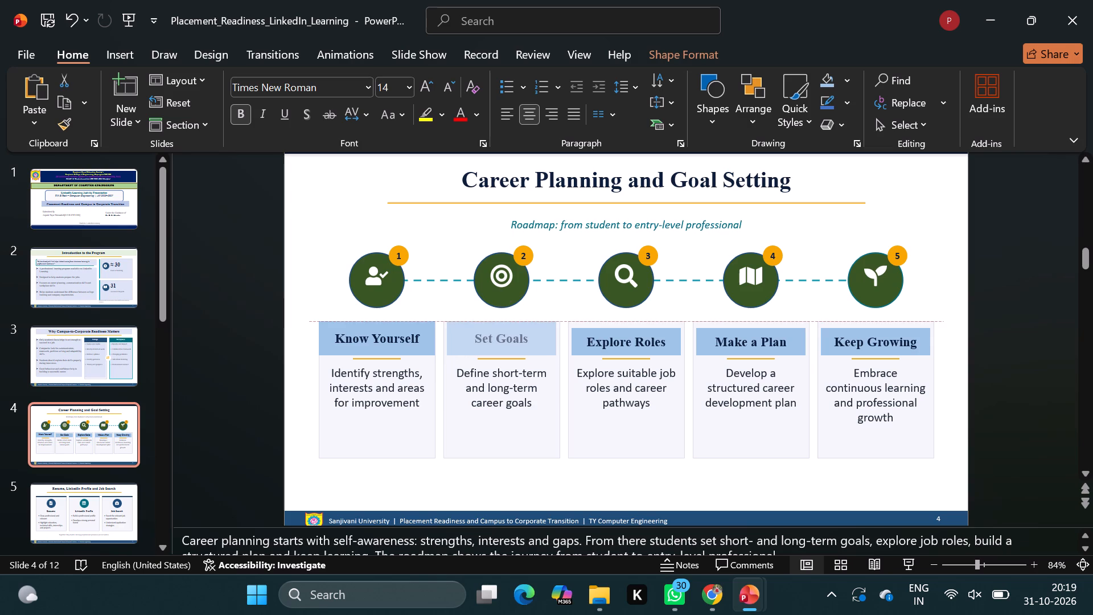
left_click_drag(504, 321, 503, 321)
left_click(448, 335)
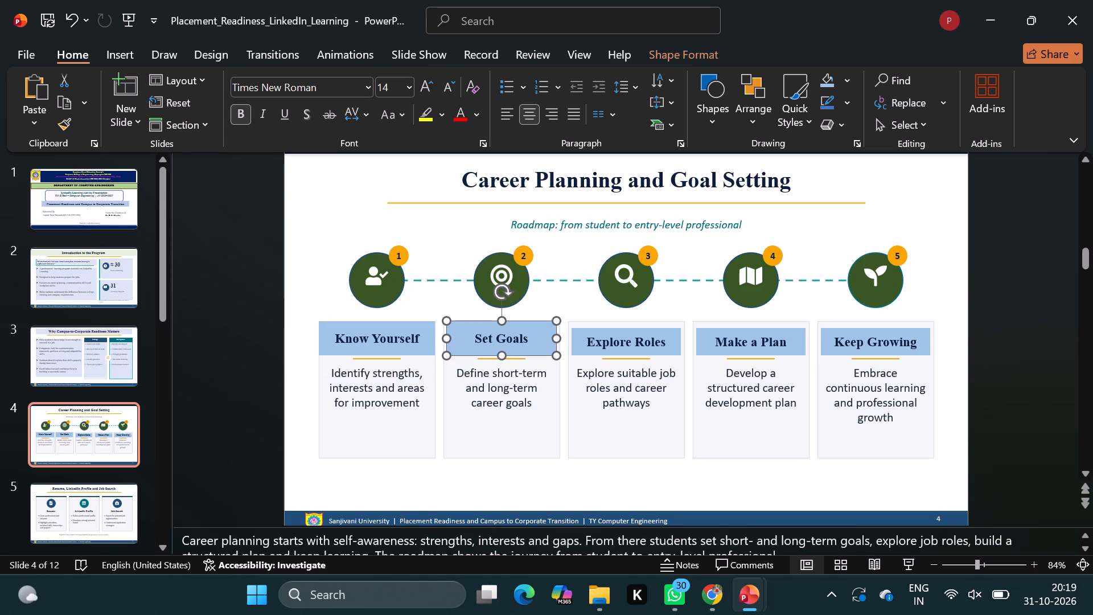
left_click(556, 337)
Enlarge the "Explore Roles" heading box up to its card's top edge and across the card's full width.
left_click(635, 343)
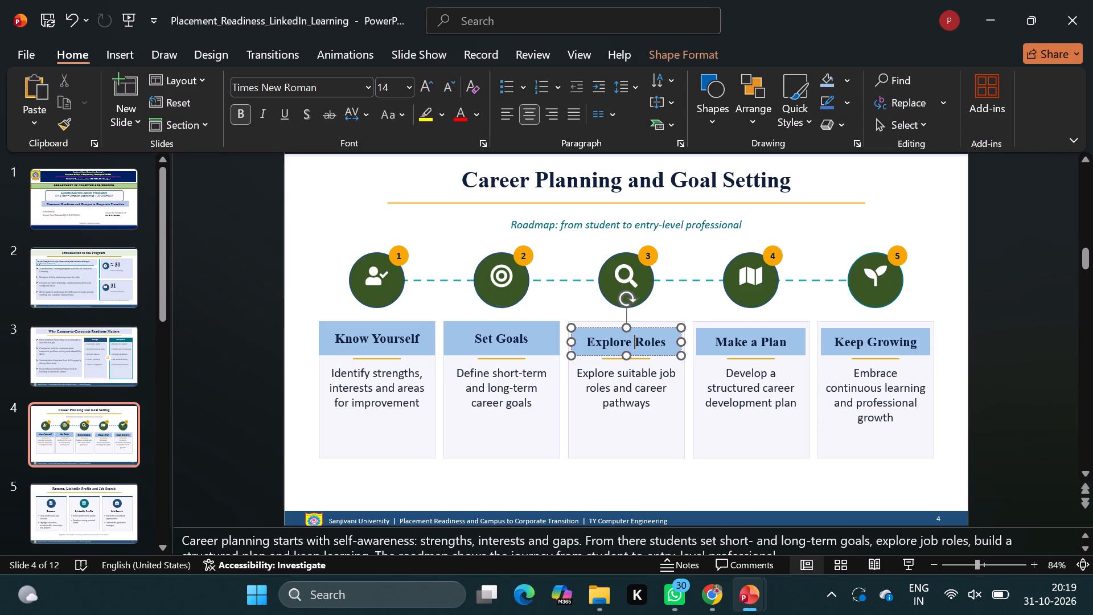
left_click_drag(624, 330, 624, 326)
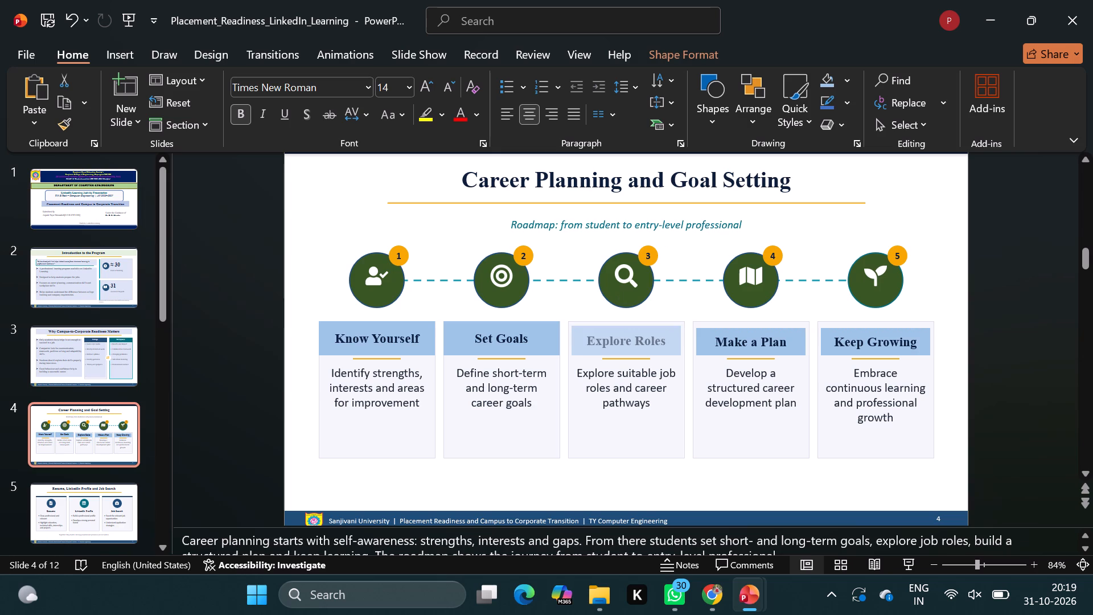
left_click_drag(624, 326, 624, 322)
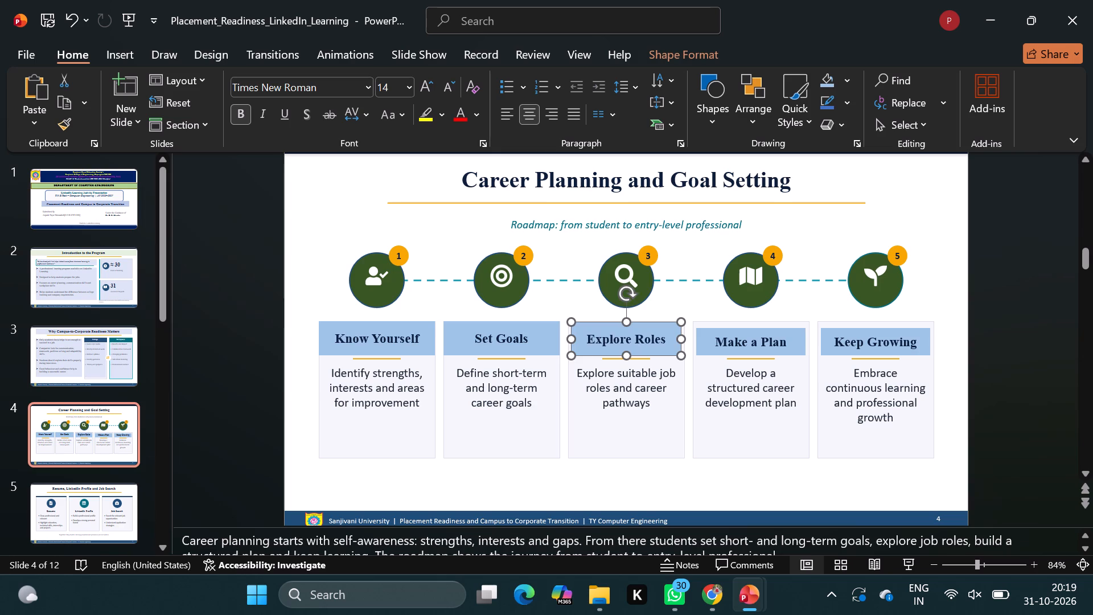
left_click(569, 339)
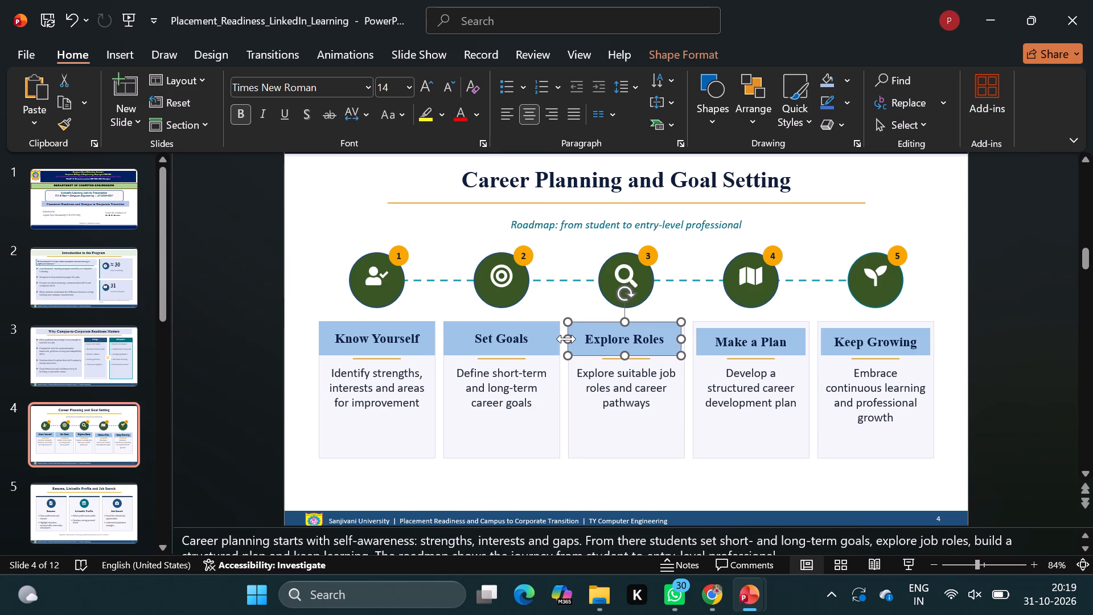
left_click(681, 341)
Enlarge the "Make a Plan" heading box up to its card's top edge and across the card's full width.
left_click(759, 344)
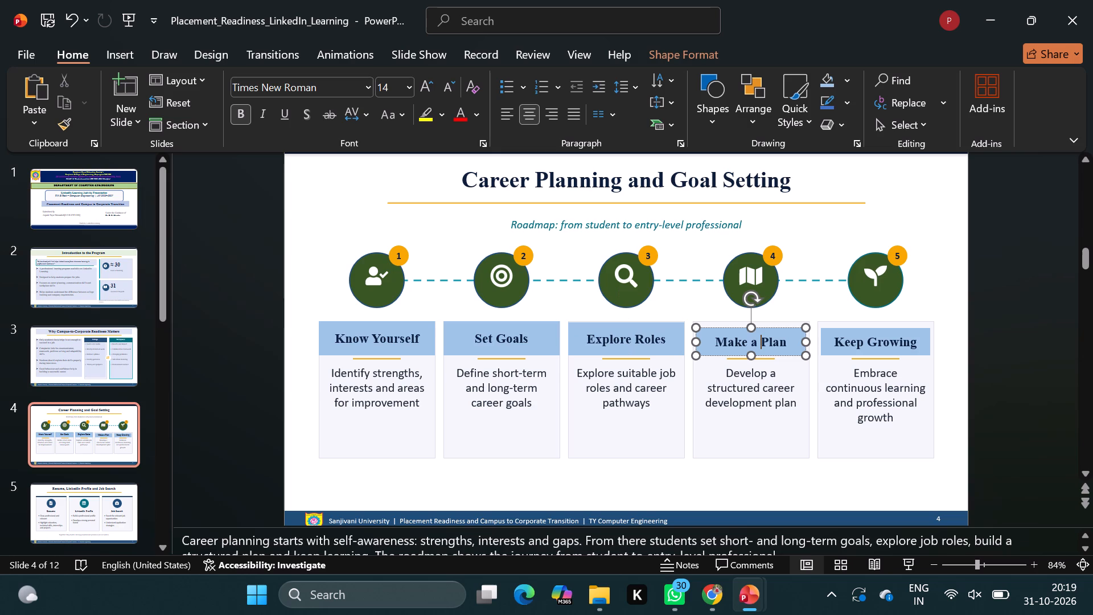
left_click(750, 323)
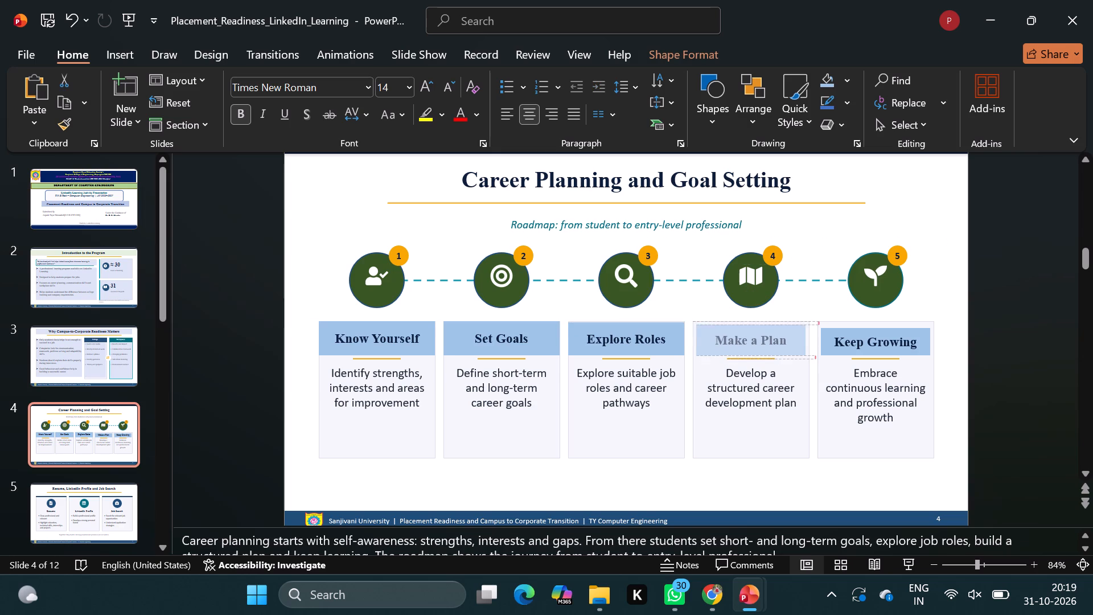
left_click_drag(698, 339, 693, 339)
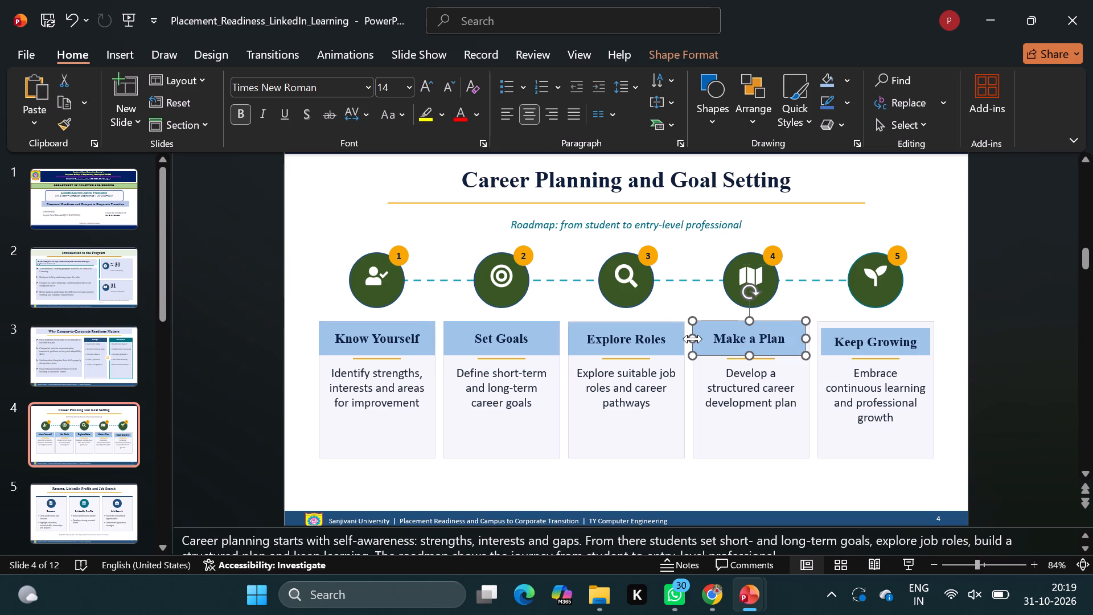
left_click(806, 339)
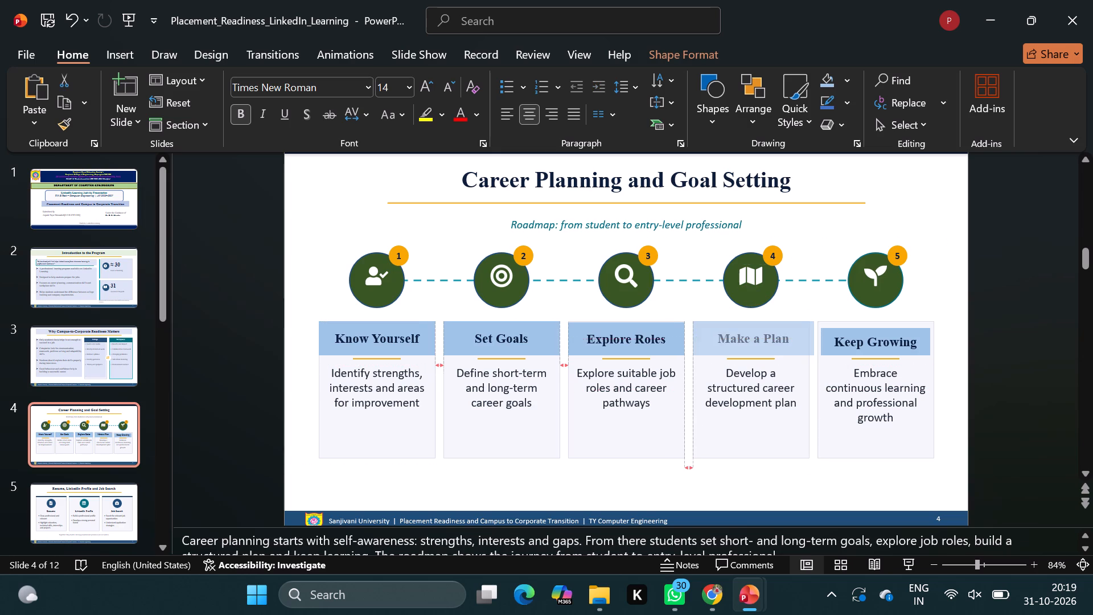
Enlarge the "Keep Growing" heading box up to its card's top edge and across its full width, and deselect it.
left_click(847, 341)
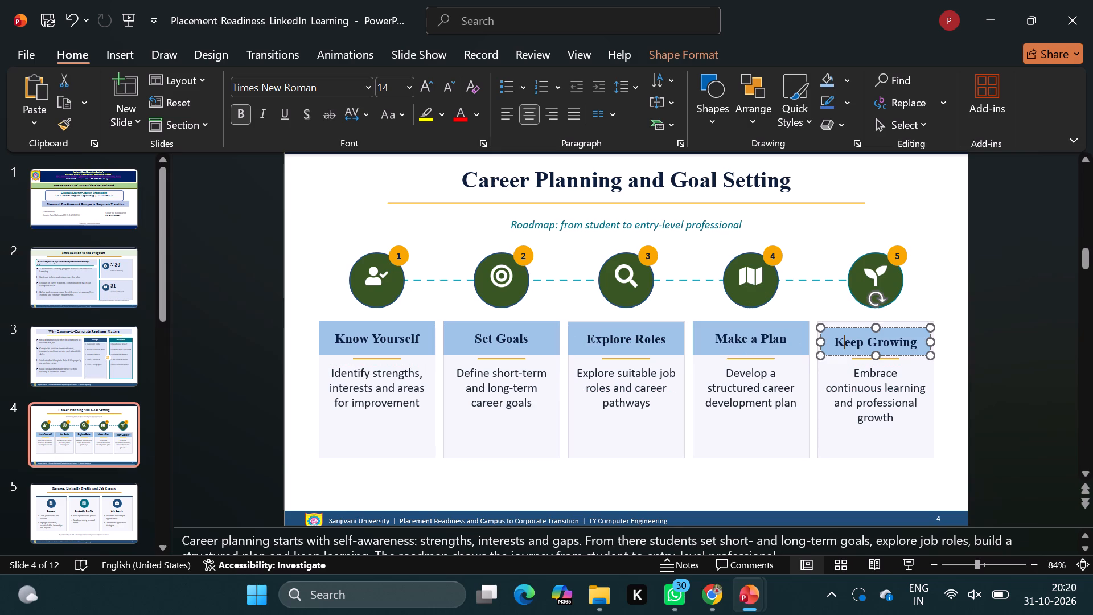
left_click_drag(878, 326, 878, 323)
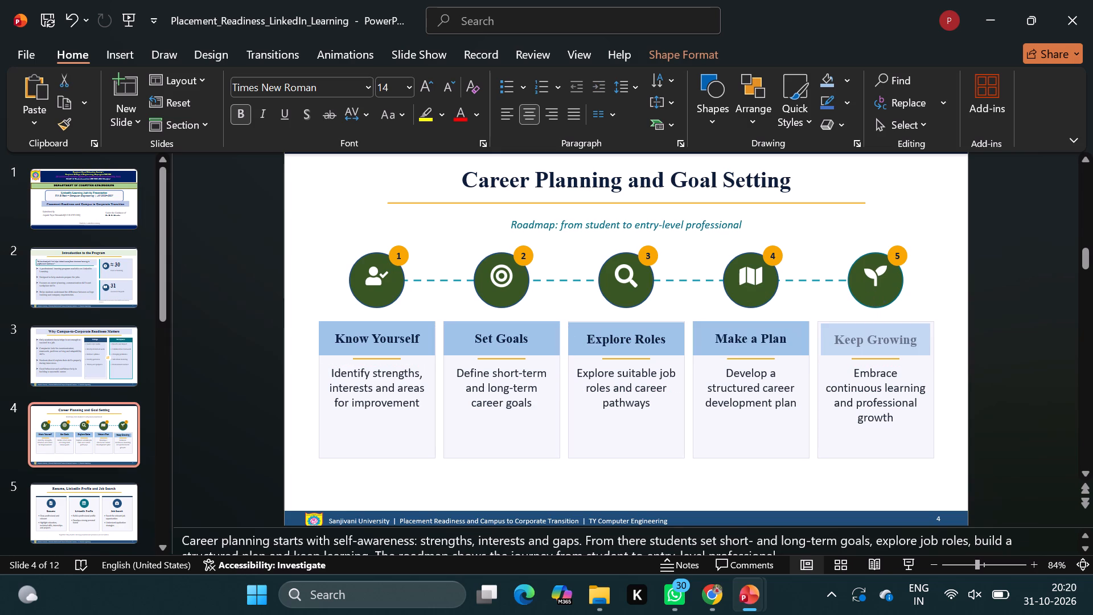
left_click_drag(878, 323, 878, 321)
left_click_drag(823, 339, 818, 339)
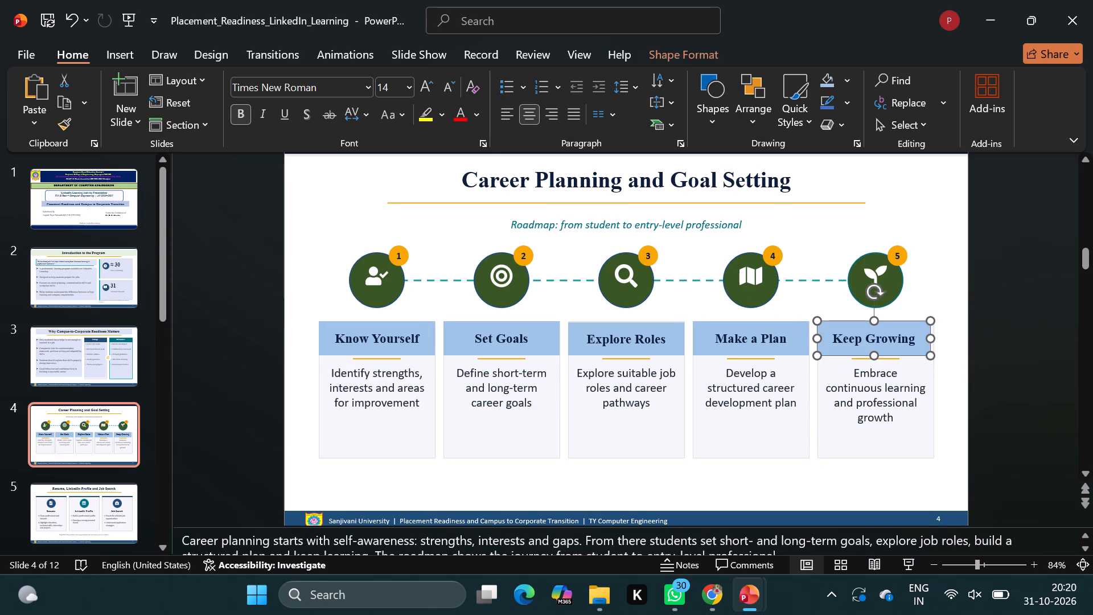
left_click(934, 340)
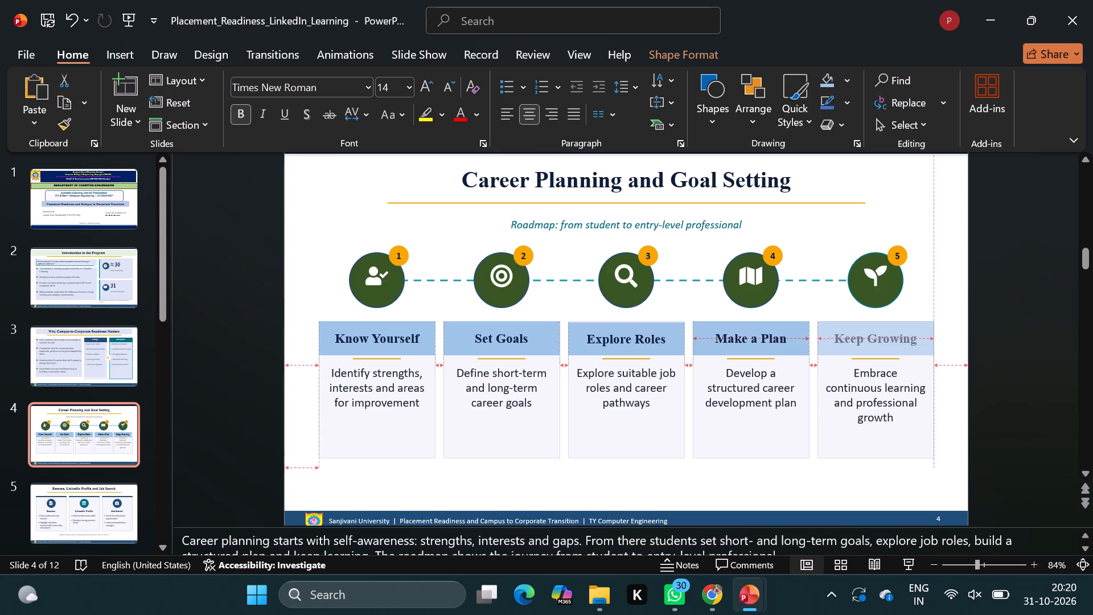
left_click(933, 243)
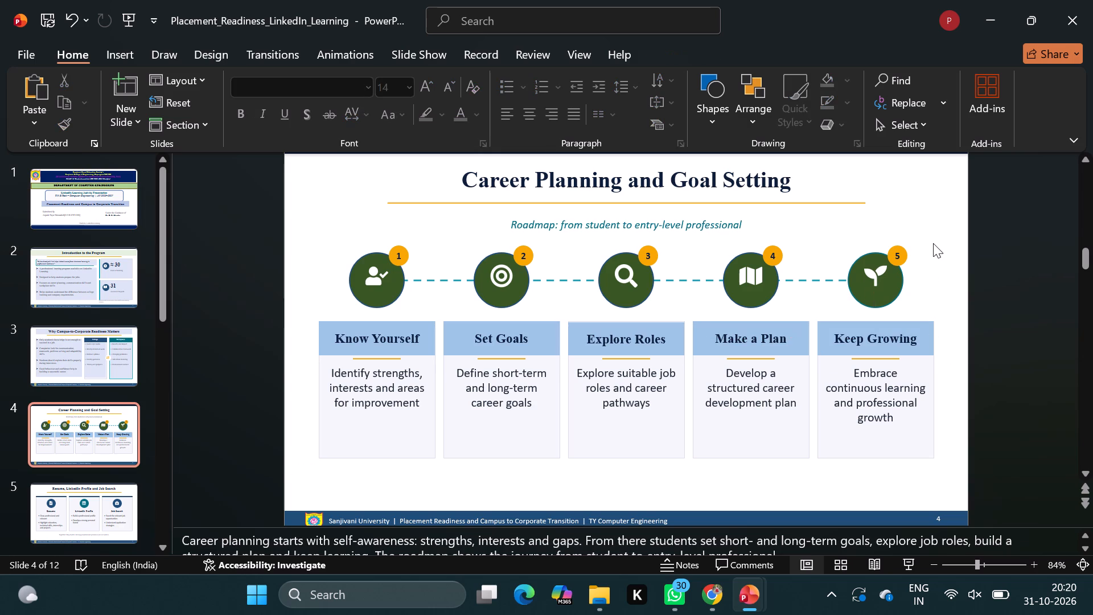
Outline the "Explore Roles" card with the darkest shade of the darker blue theme colour.
left_click(661, 435)
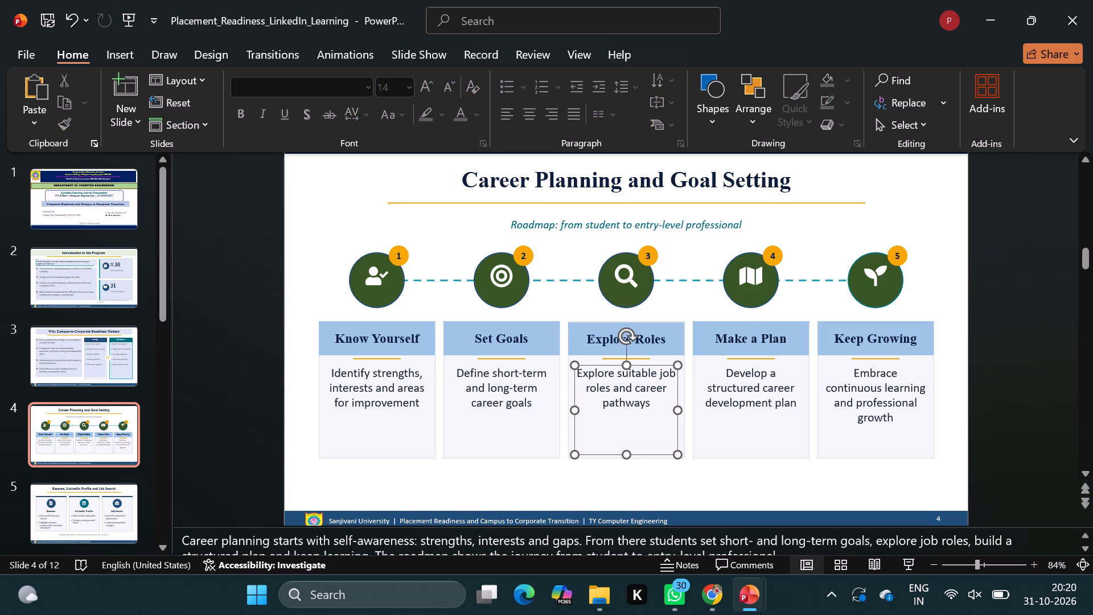
left_click(567, 437)
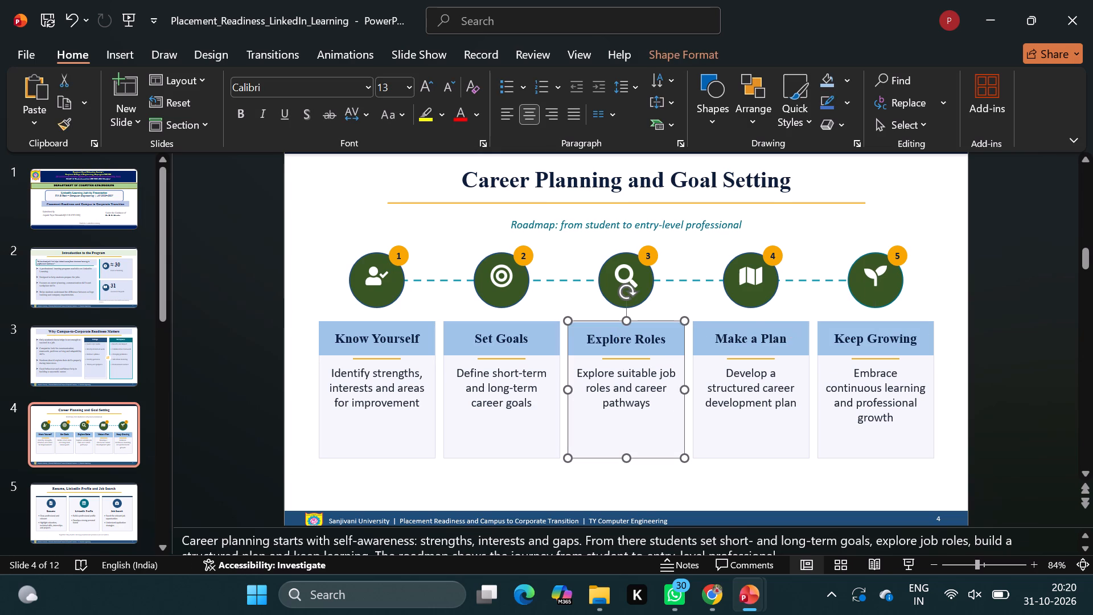
left_click(672, 55)
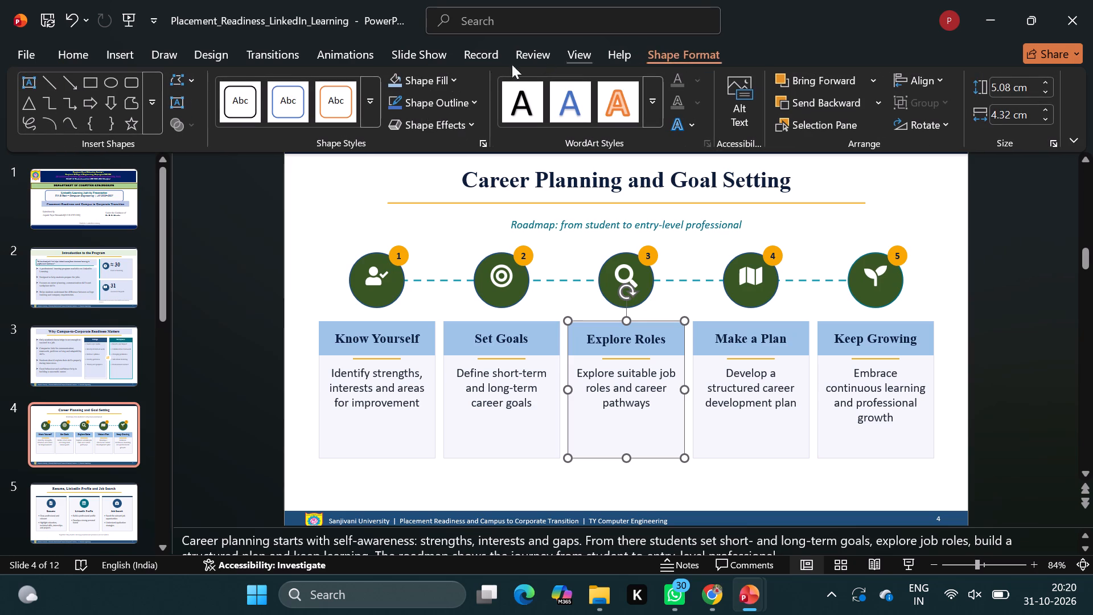
left_click(474, 104)
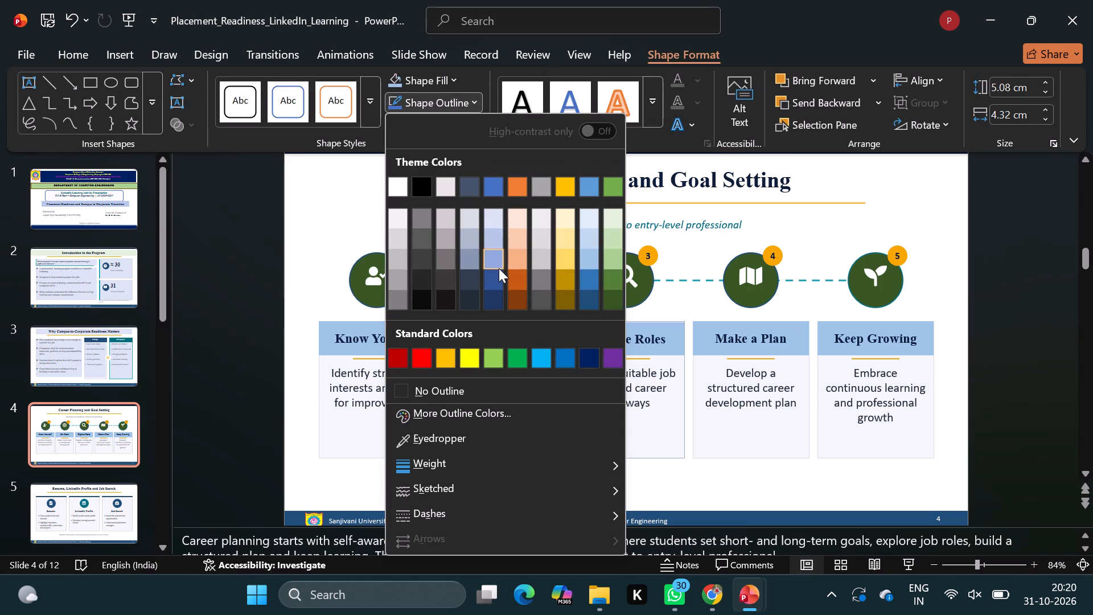
left_click(502, 292)
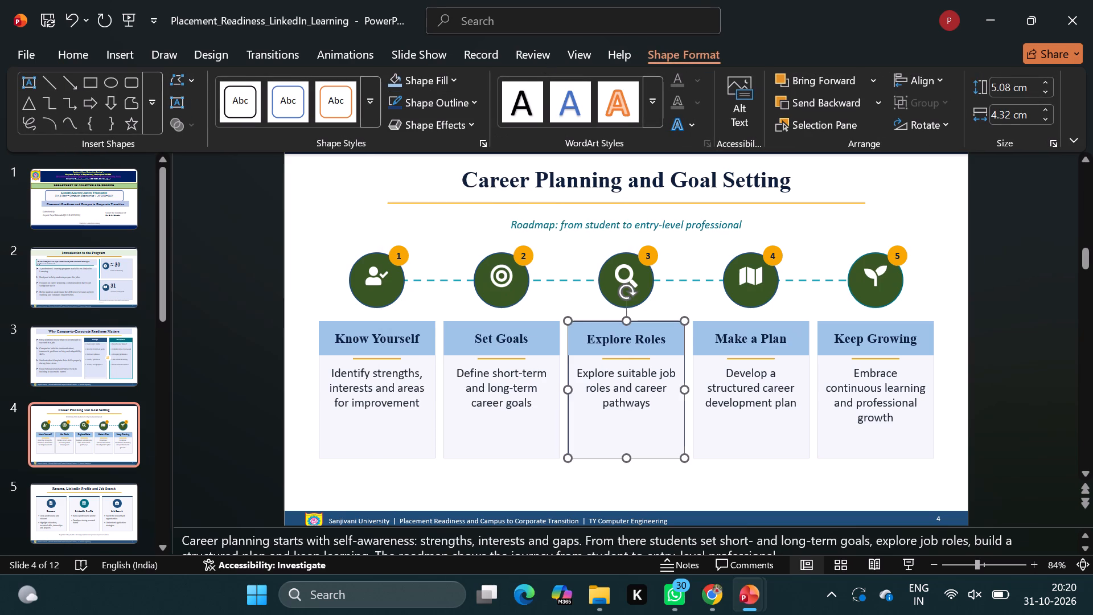
Apply the same dark blue outline to the "Set Goals", "Know Yourself", "Make a Plan" and "Keep Growing" cards and deselect.
left_click(462, 457)
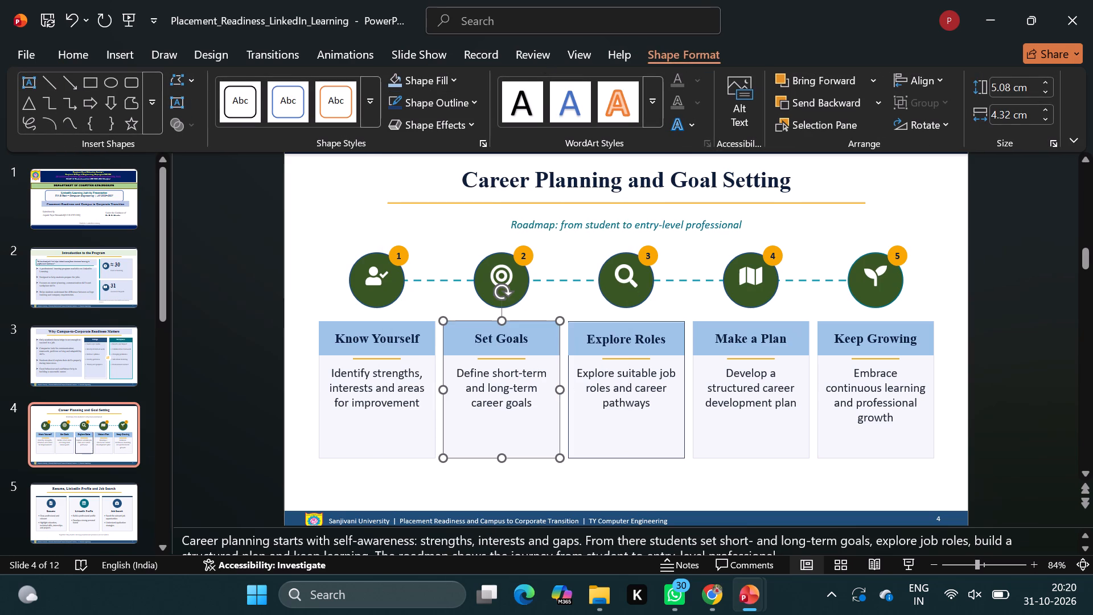
left_click(396, 102)
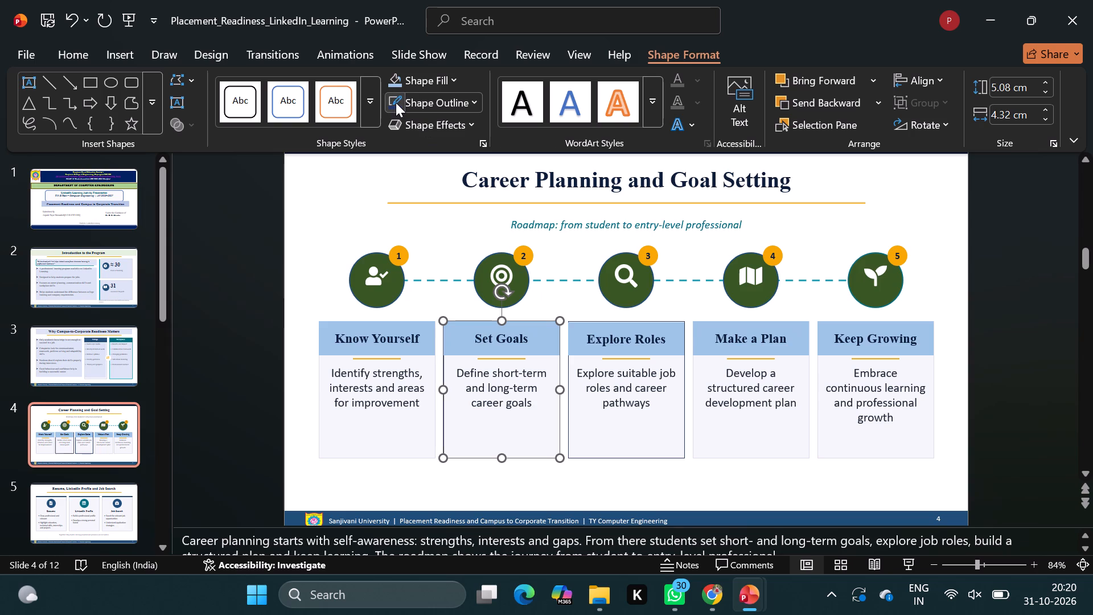
left_click(318, 409)
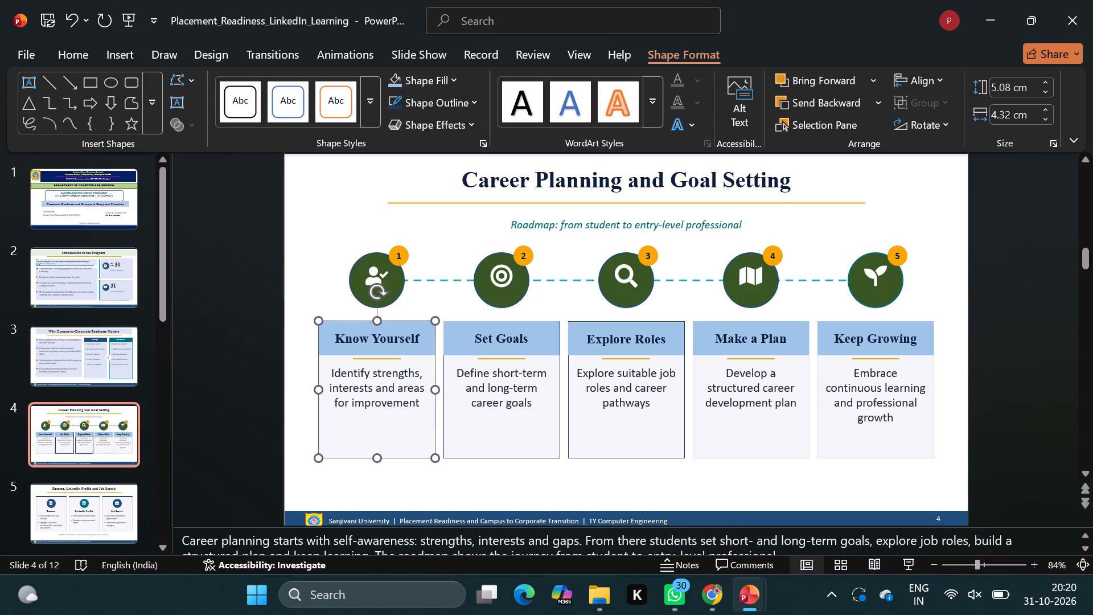
left_click(397, 105)
left_click(692, 388)
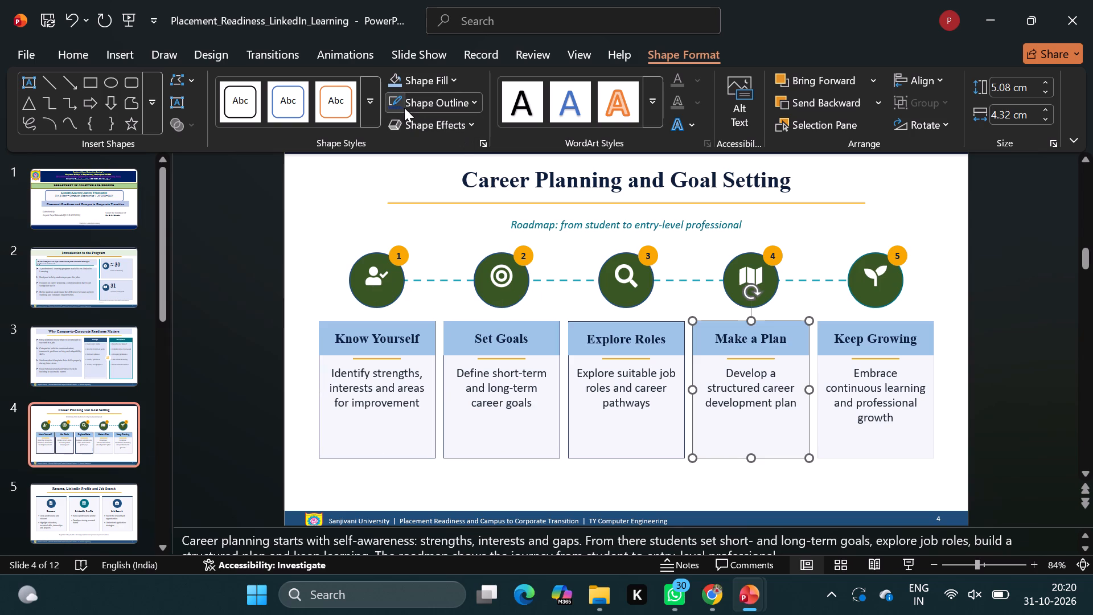
left_click(401, 105)
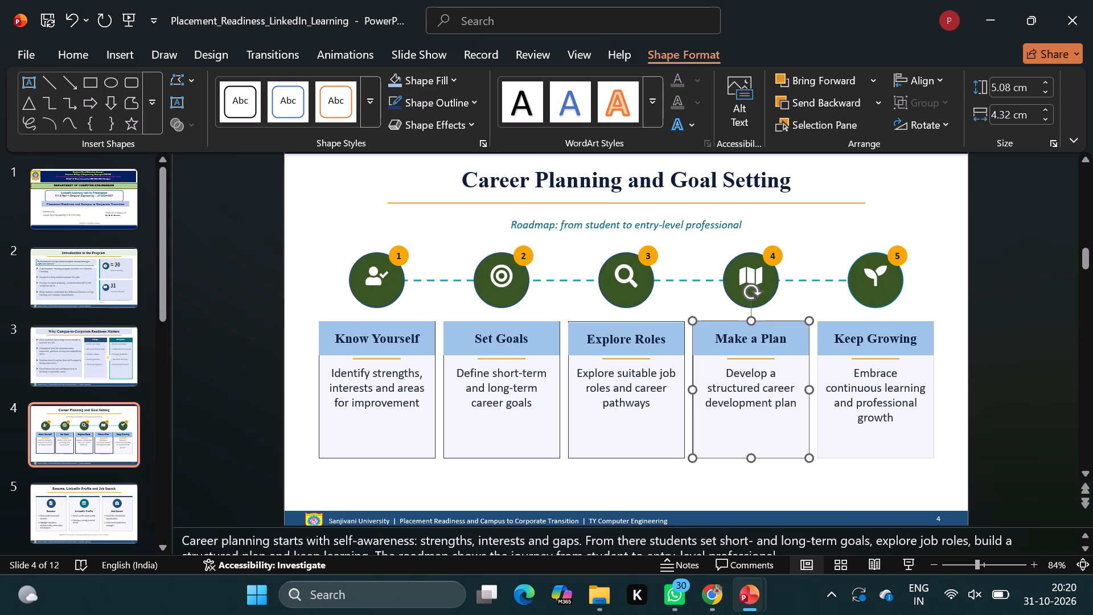
left_click(819, 374)
left_click(398, 97)
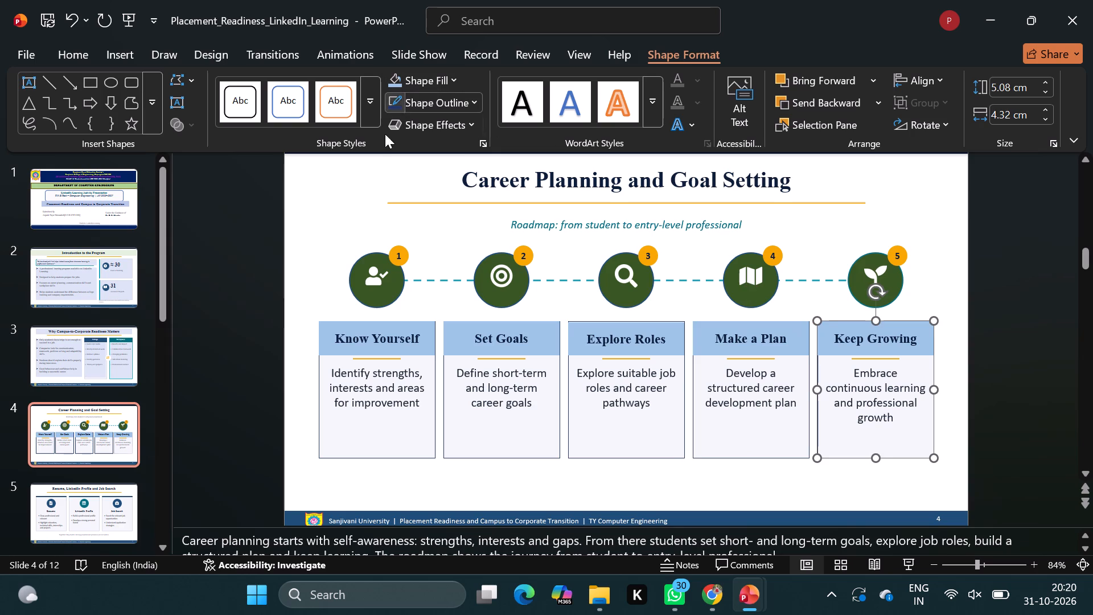
left_click(434, 474)
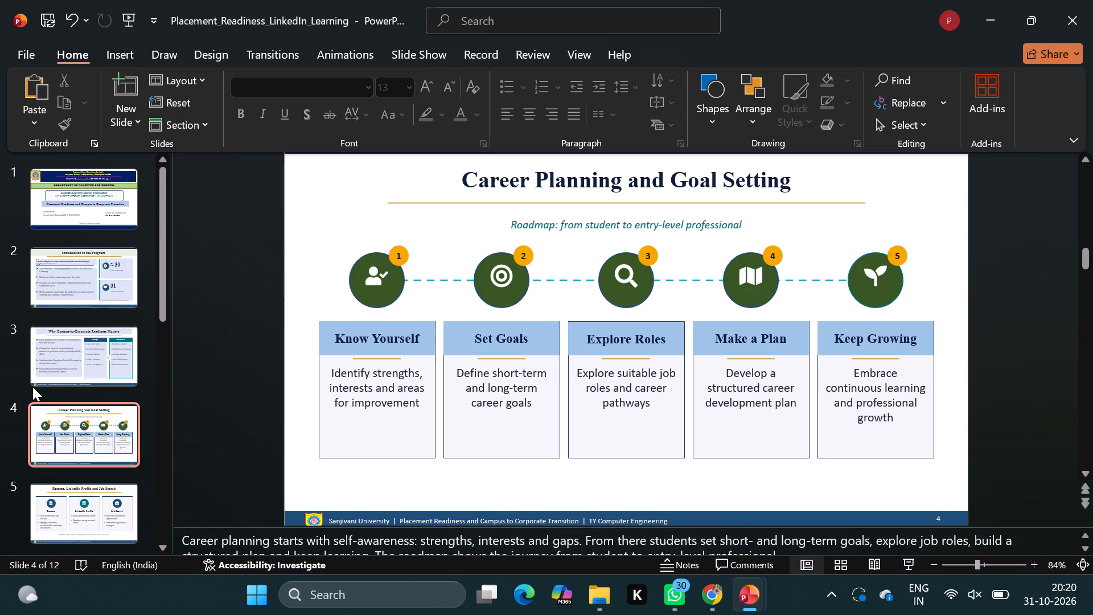
On slide 3, outline the bulleted text box with the same dark blue used on slide 4's cards.
left_click(87, 375)
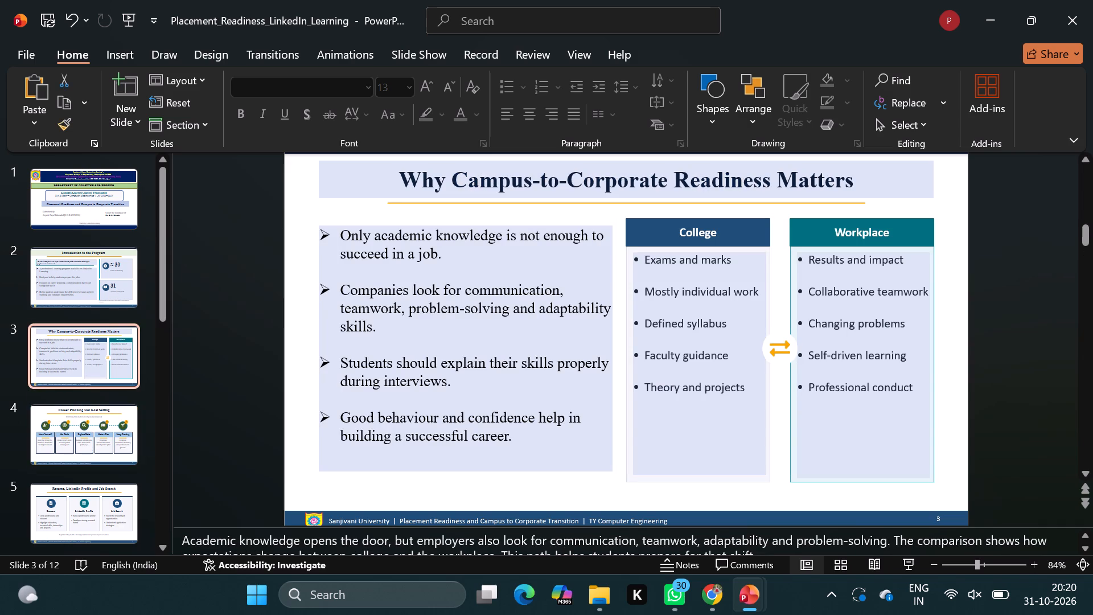
left_click(415, 204)
left_click(415, 212)
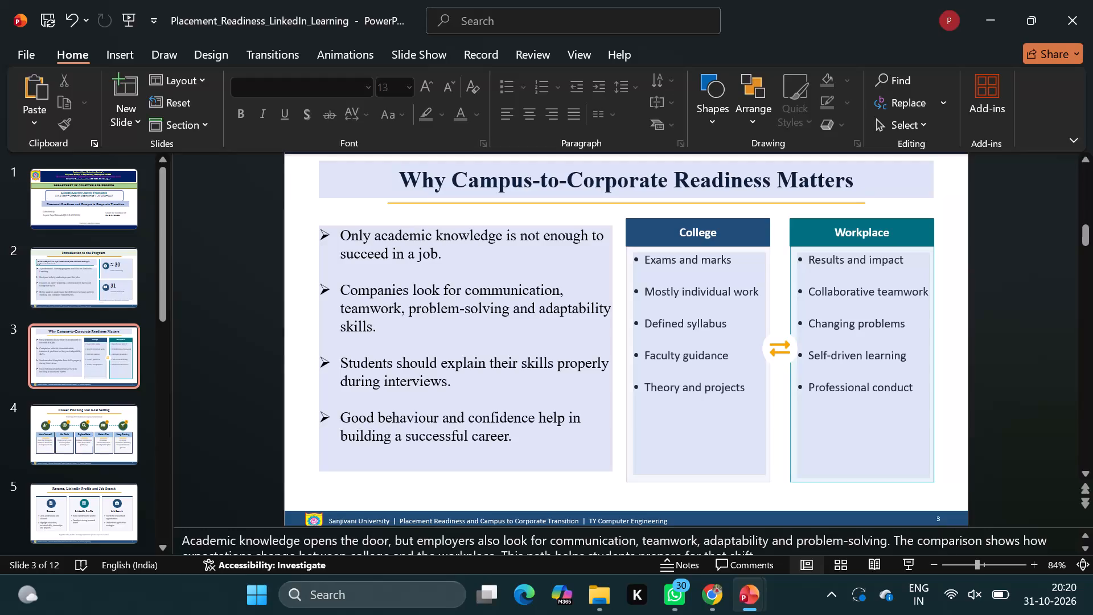
left_click(527, 257)
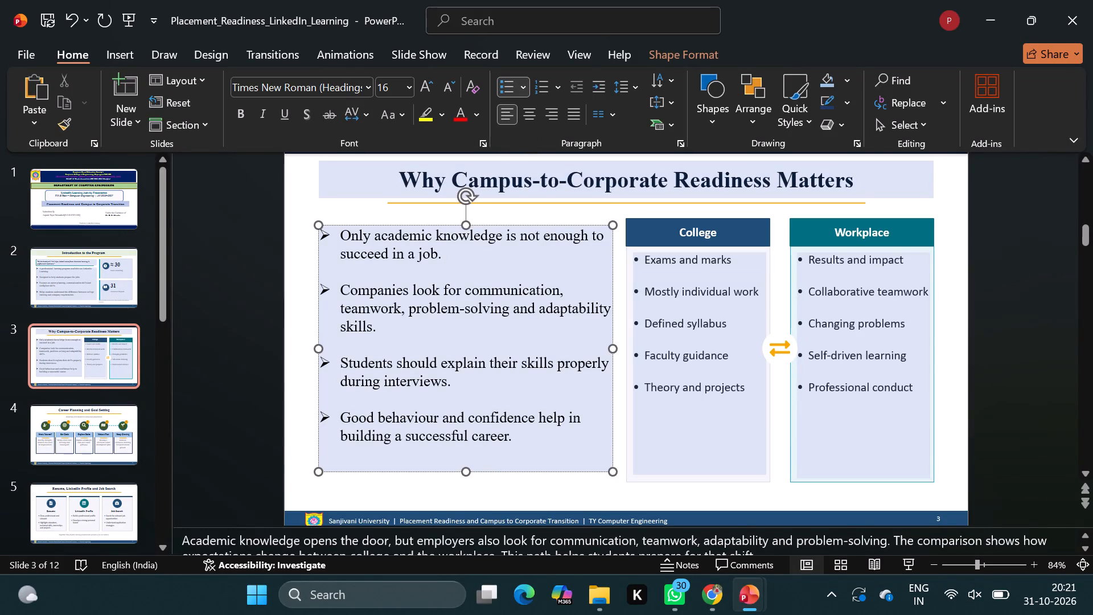
left_click(343, 224)
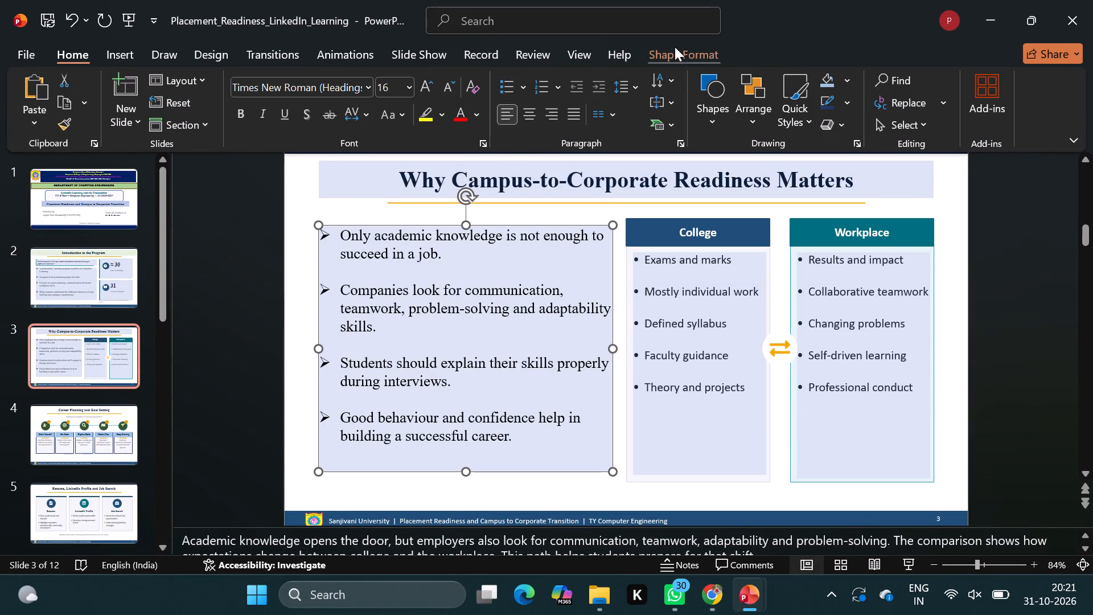
left_click(675, 47)
left_click(392, 99)
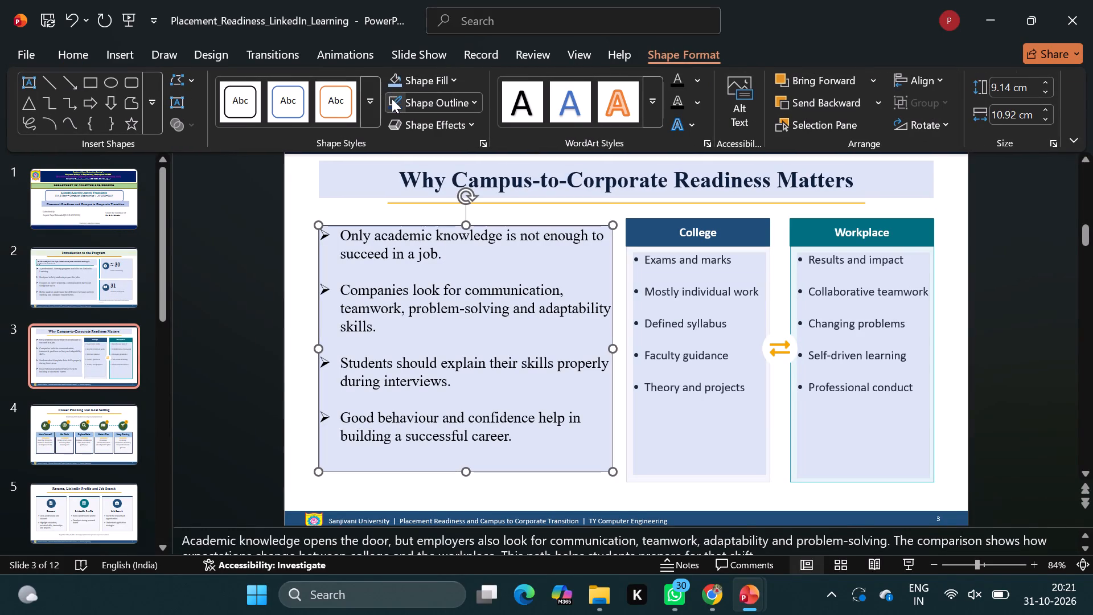
Enlarge slide 3's bulleted text box up to the yellow title underline and down to just above the footer.
left_click_drag(463, 224, 465, 210)
left_click_drag(465, 468, 462, 485)
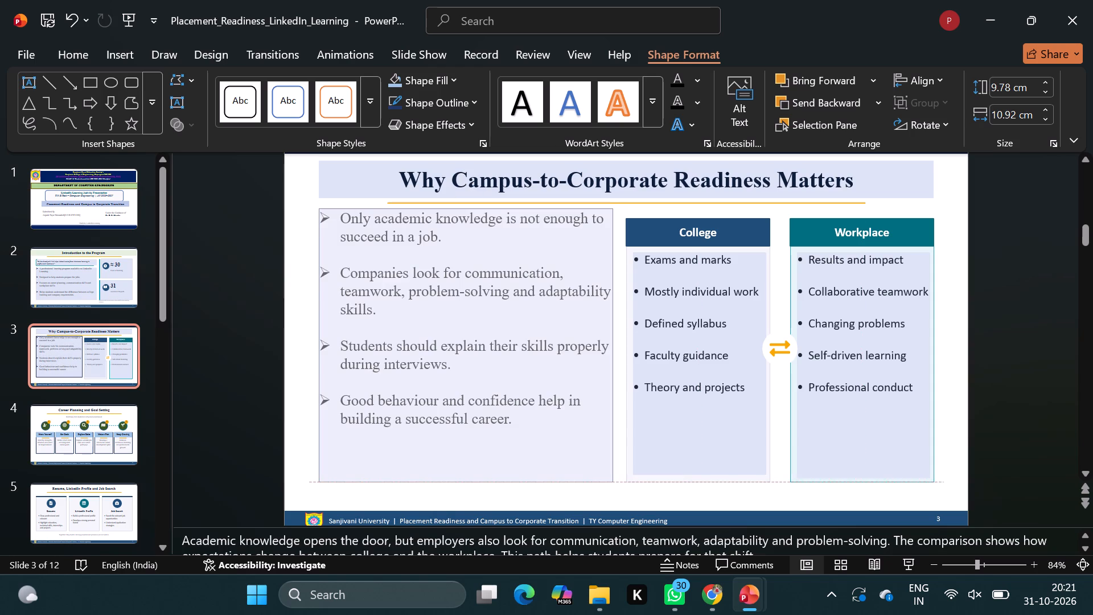
left_click_drag(462, 485, 462, 493)
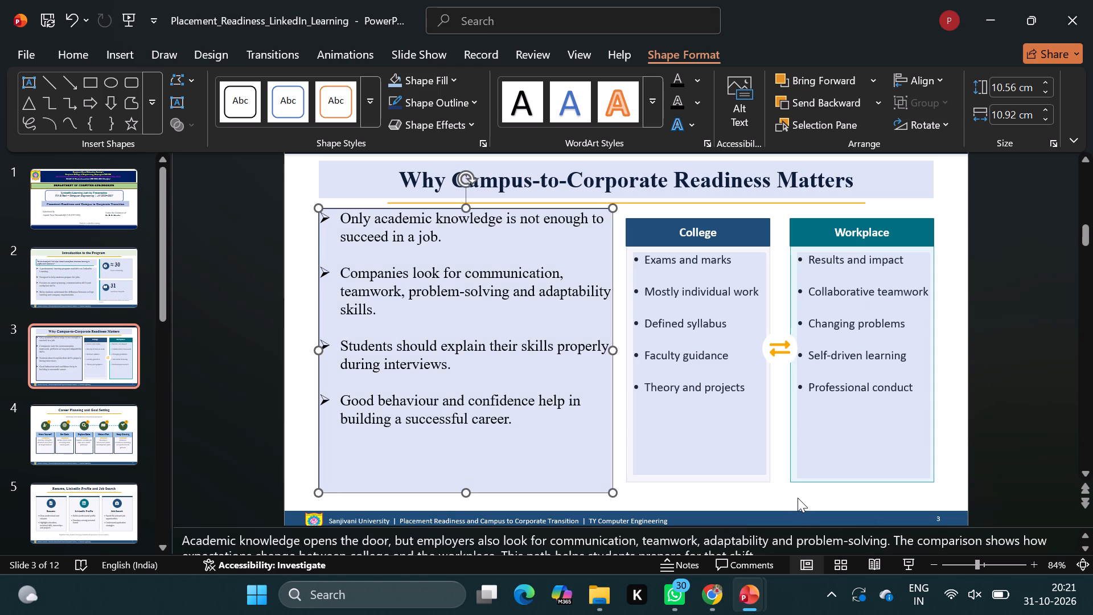
left_click(798, 498)
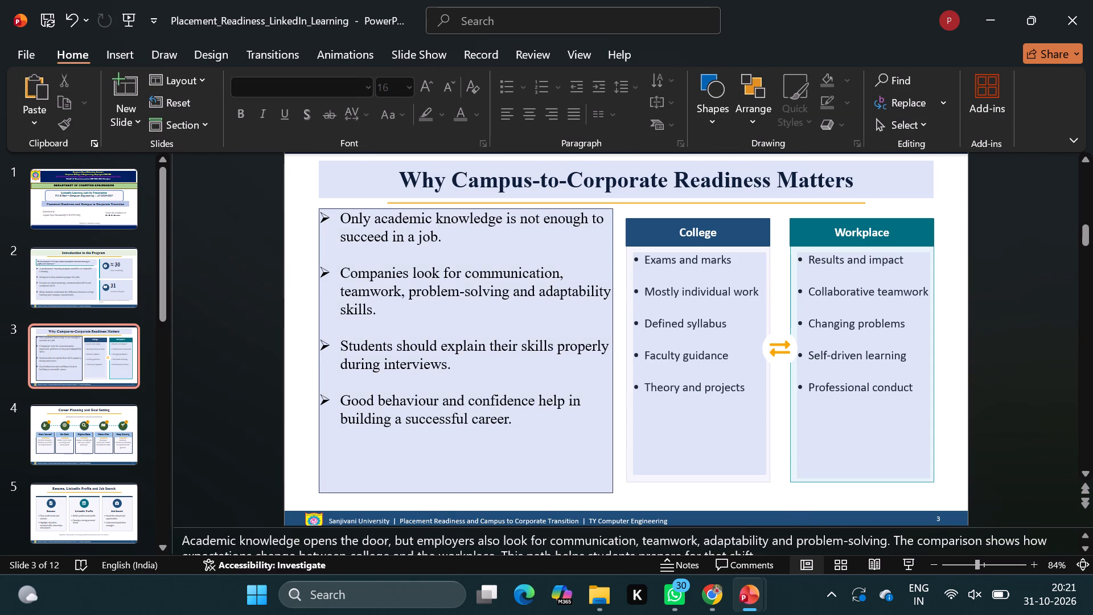
left_click(503, 224)
left_click_drag(467, 210, 466, 209)
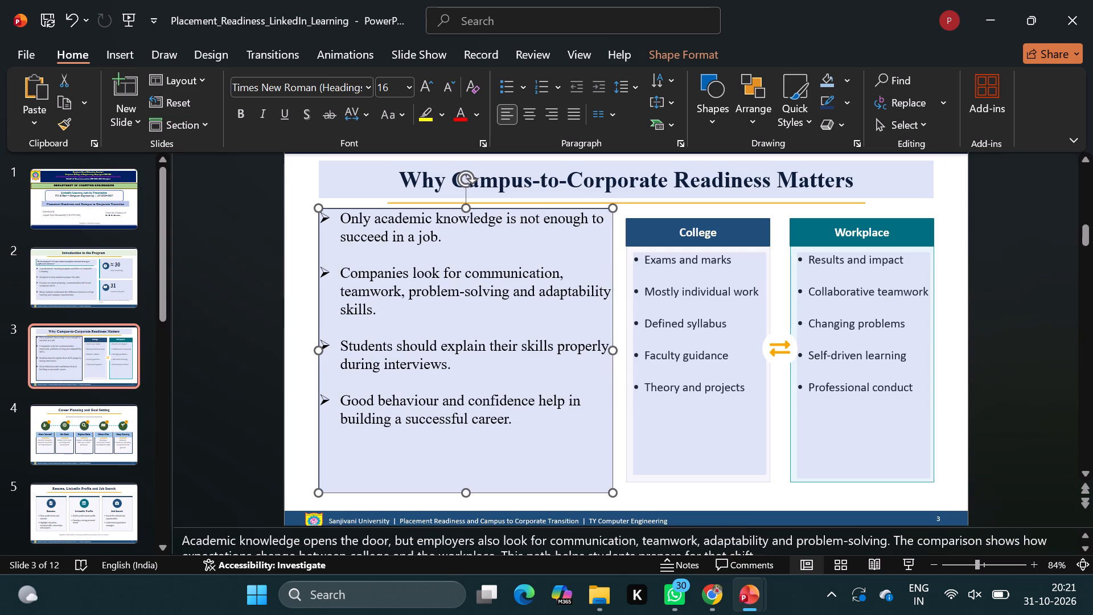
left_click_drag(466, 209, 469, 203)
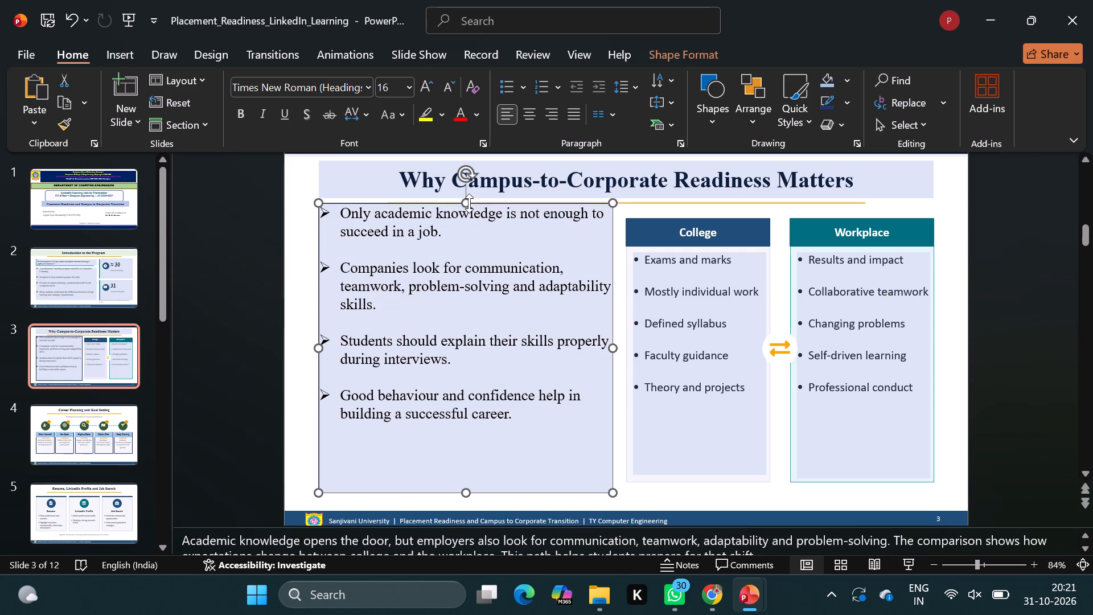
Give the "College" card the dark blue outline and extend its top edge level with the bulleted text box, making it 10.35 cm high.
left_click(744, 289)
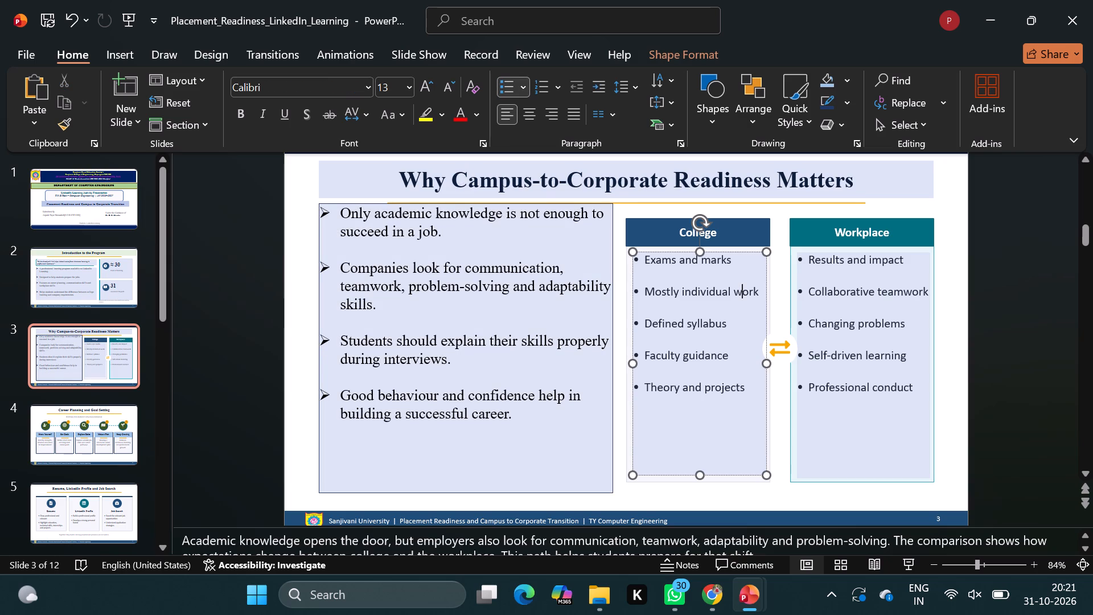
left_click(627, 284)
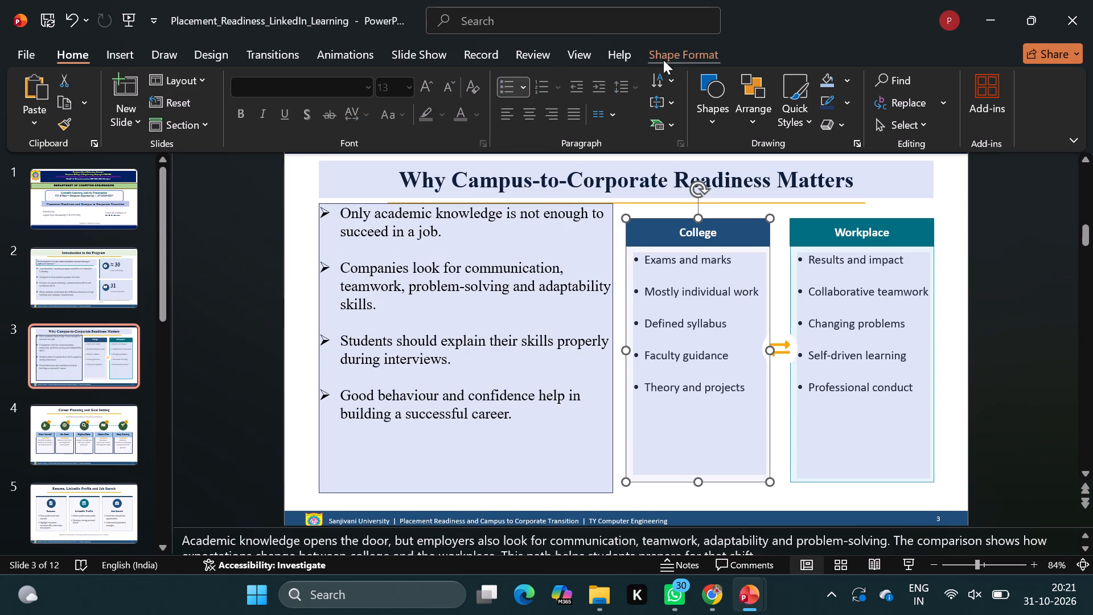
left_click(663, 60)
left_click(397, 97)
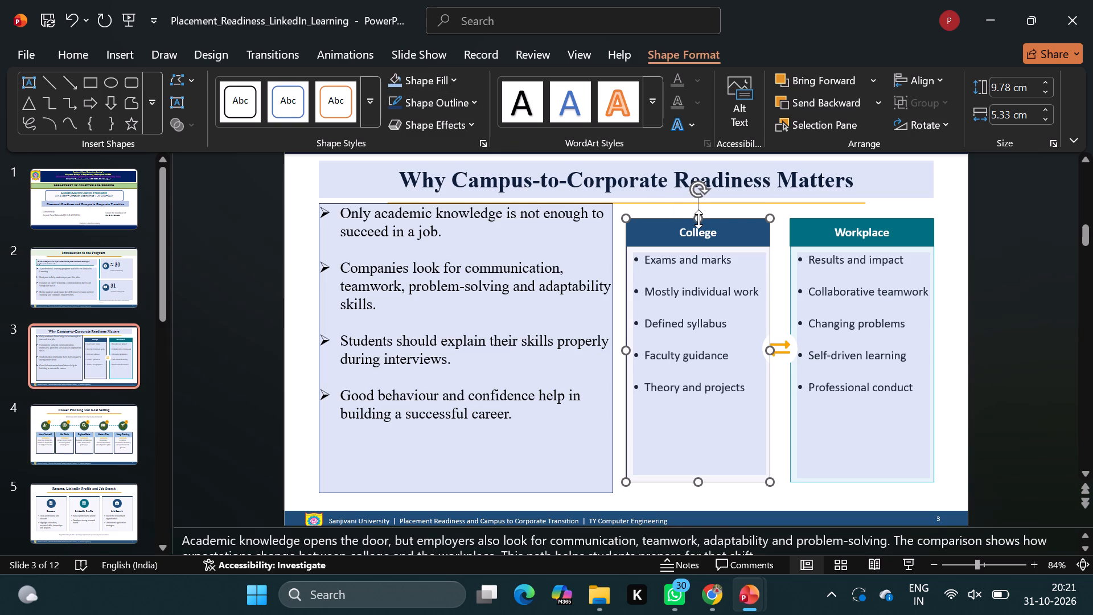
left_click_drag(698, 219, 695, 206)
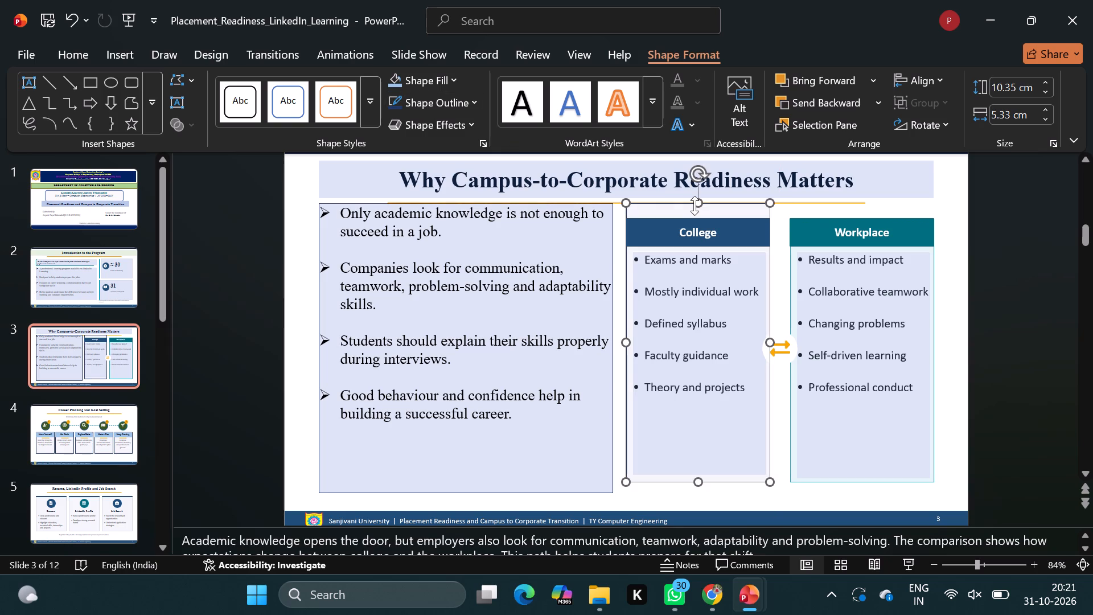
Give the "Workplace" card the dark blue outline and extend its top edge level with the "College" card, making it 10.35 cm high.
left_click(821, 252)
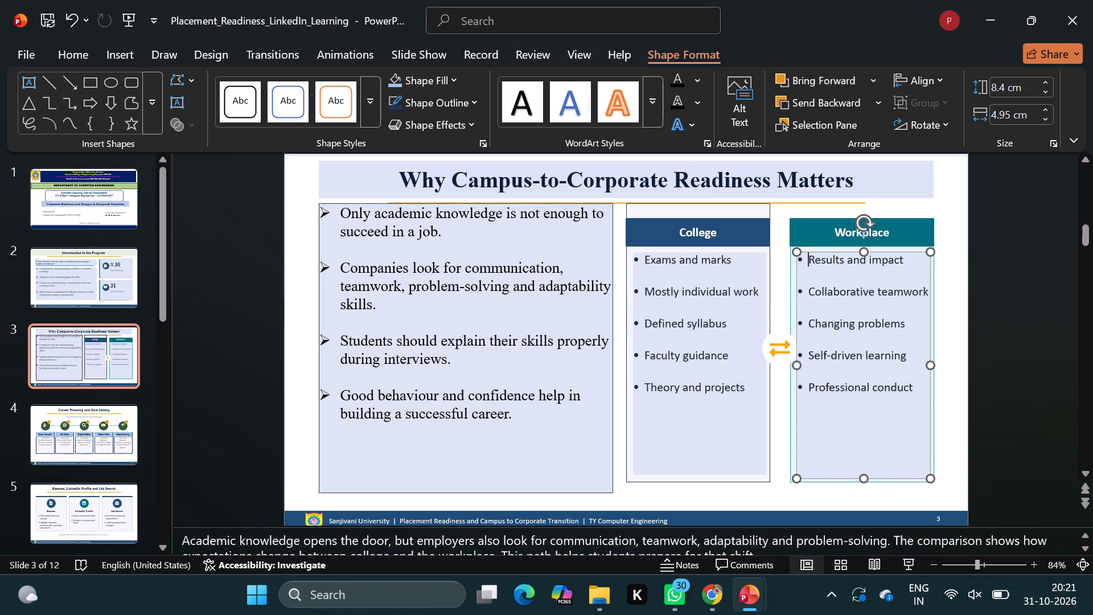
left_click(813, 229)
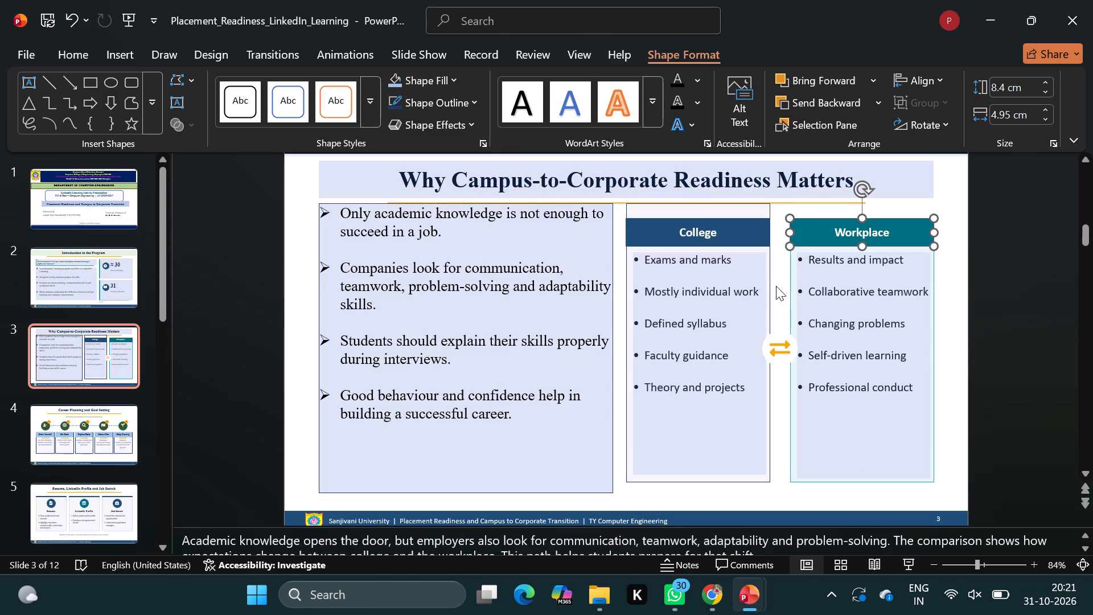
left_click(790, 288)
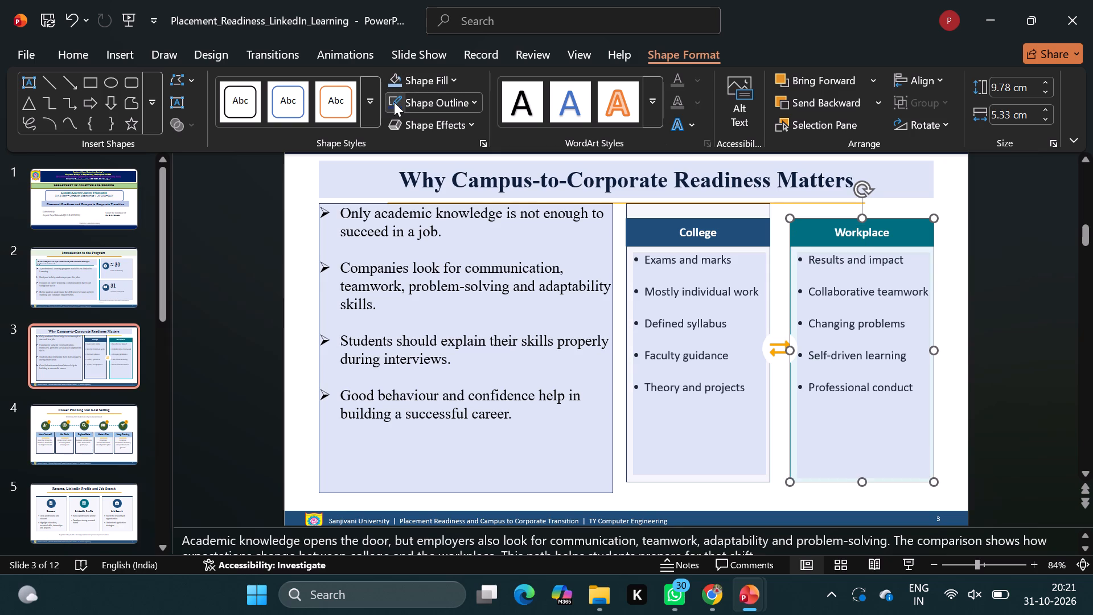
left_click(394, 103)
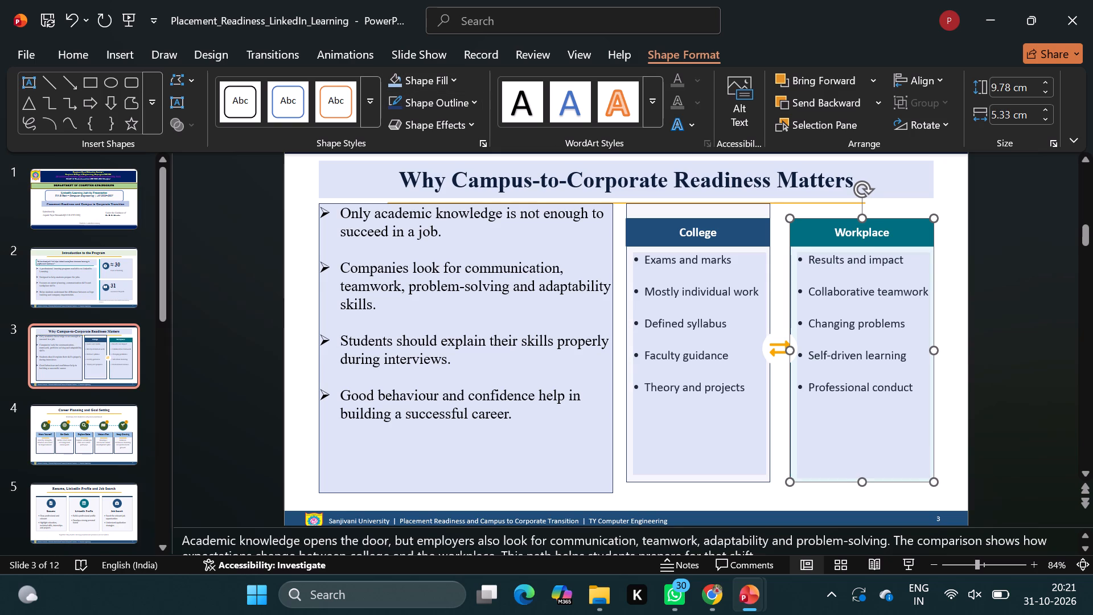
left_click_drag(865, 220, 862, 203)
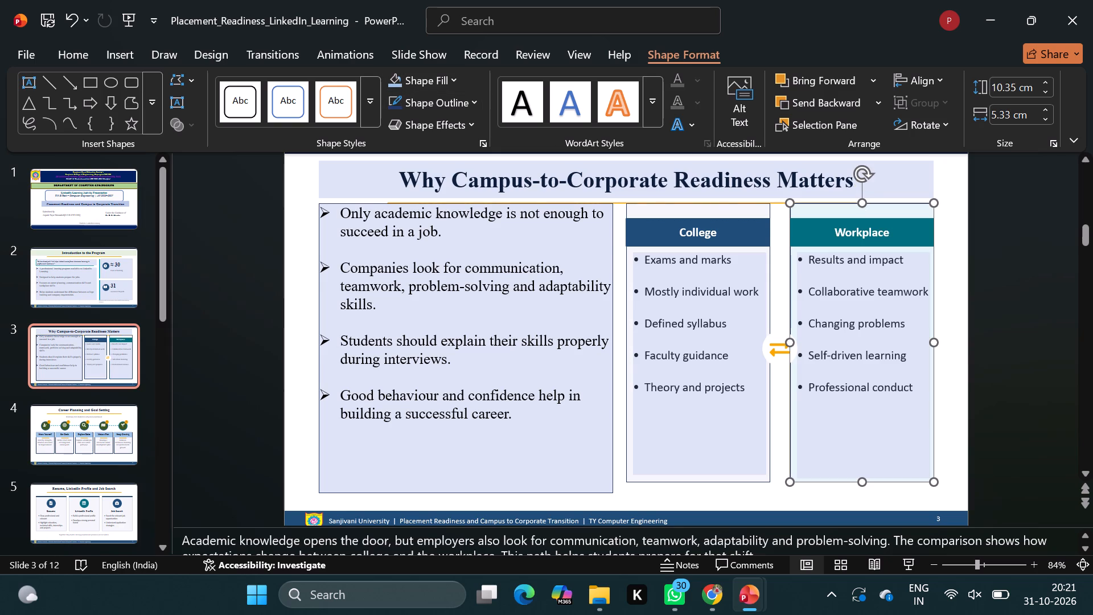
Extend the bottom edges of the "College" and "Workplace" cards level with the bulleted text box, making each 10.75 cm high, and deselect.
left_click(692, 483)
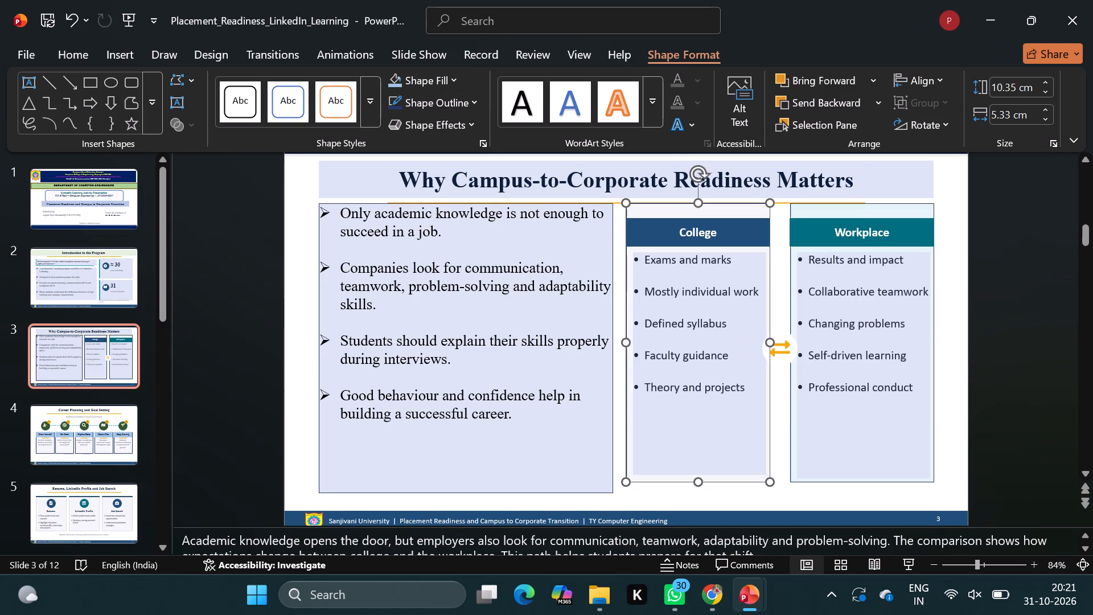
left_click_drag(698, 482, 698, 489)
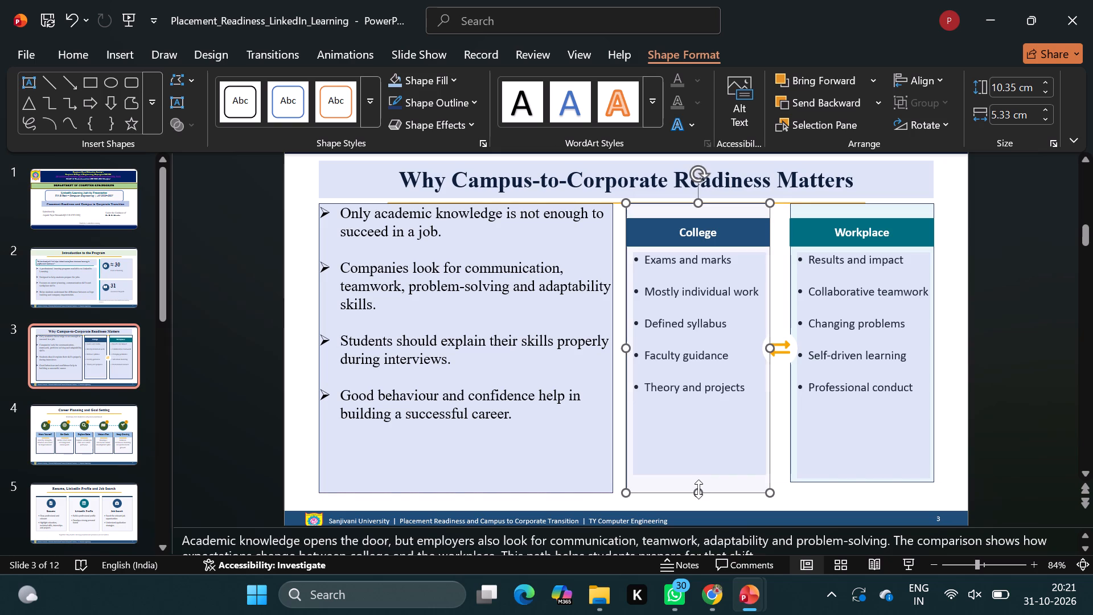
left_click(860, 476)
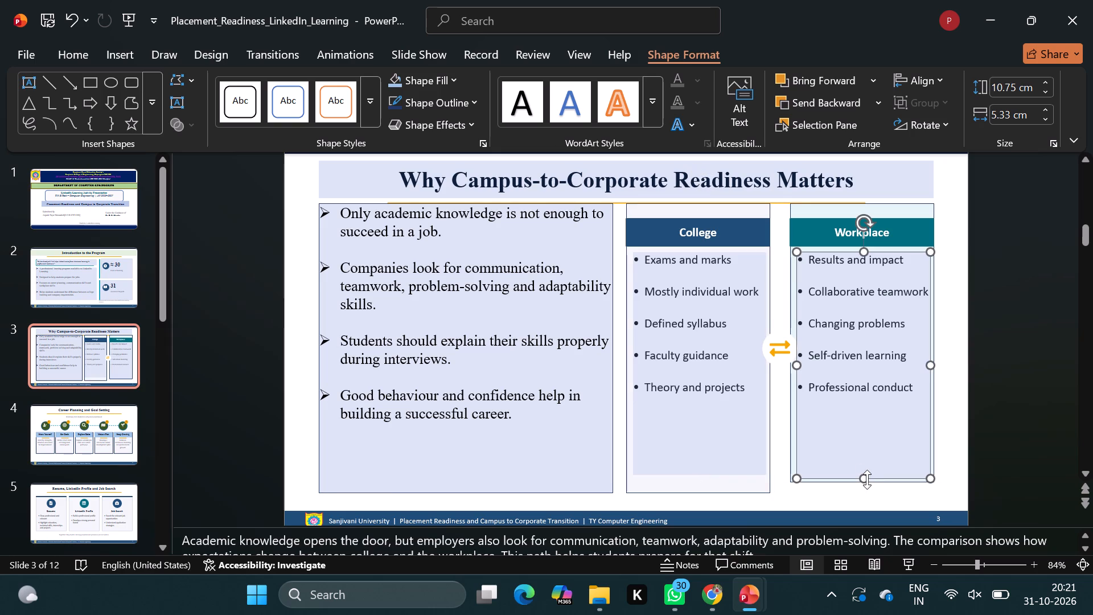
left_click(848, 483)
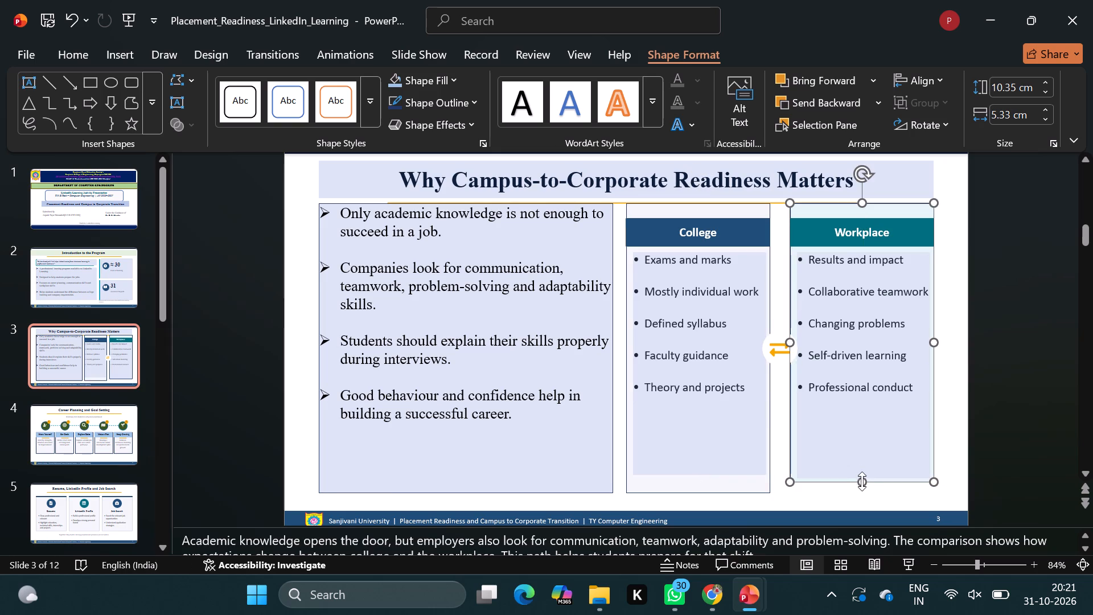
left_click_drag(862, 481, 862, 490)
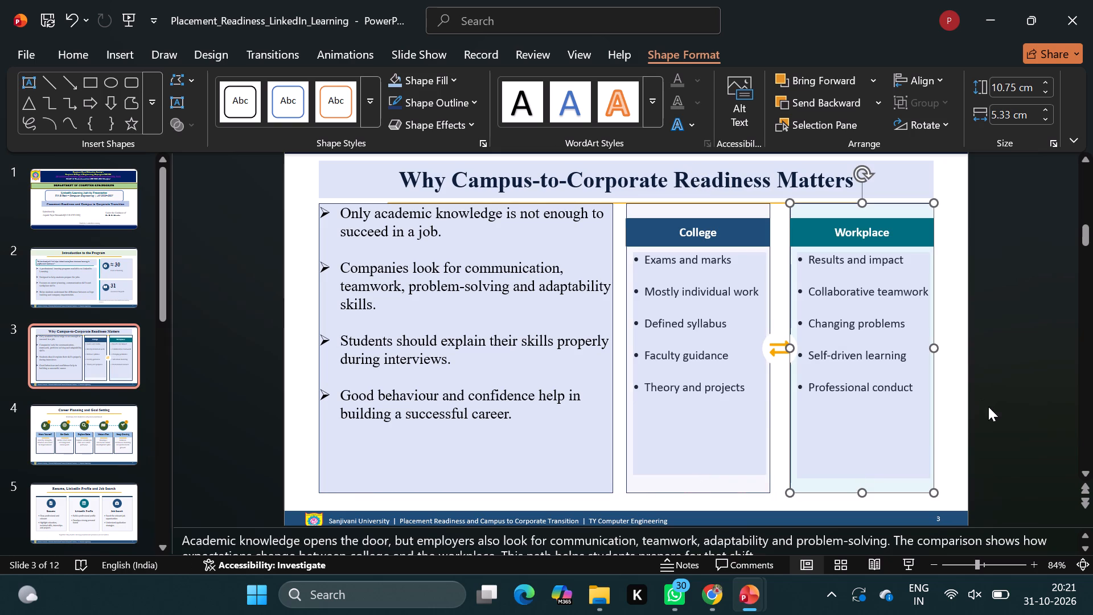
left_click(964, 414)
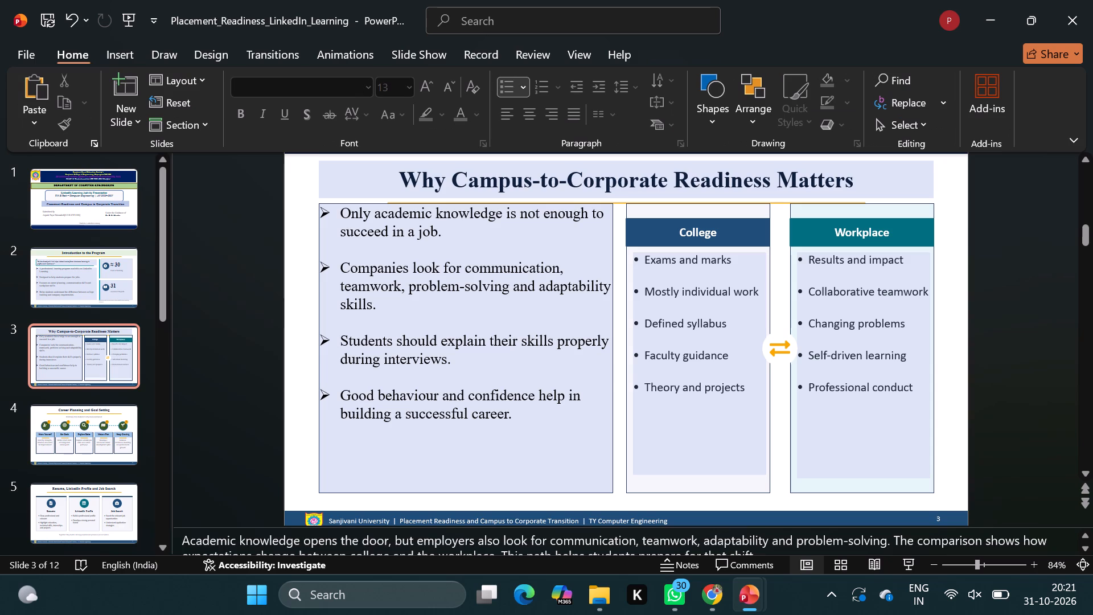
Reposition the "College" heading text slightly left within its dark blue header bar, keeping it level with "Workplace", and deselect it.
left_click(718, 240)
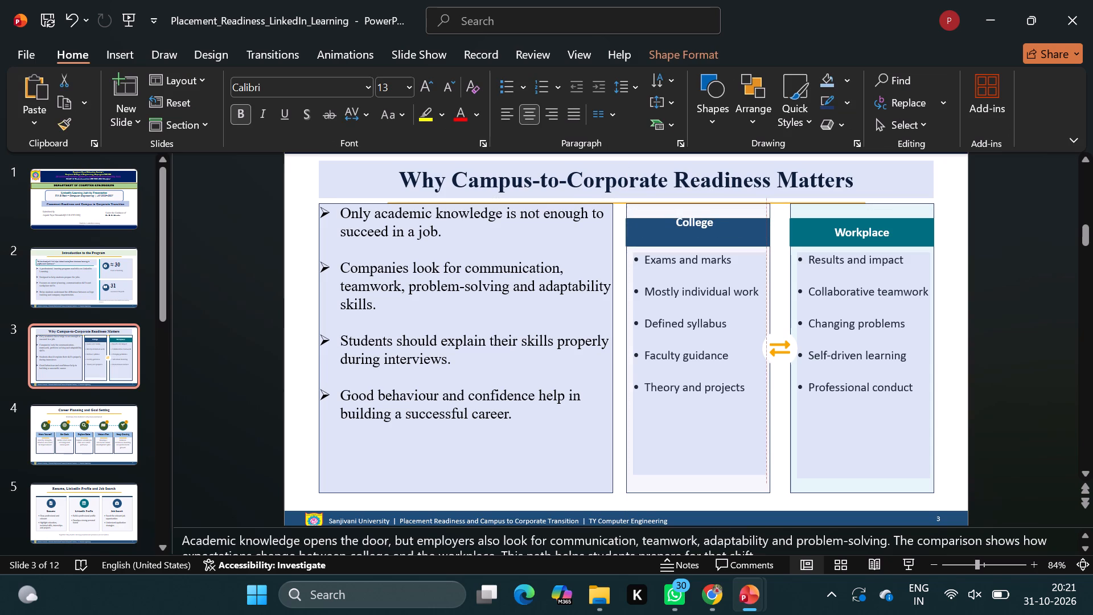
left_click(744, 229)
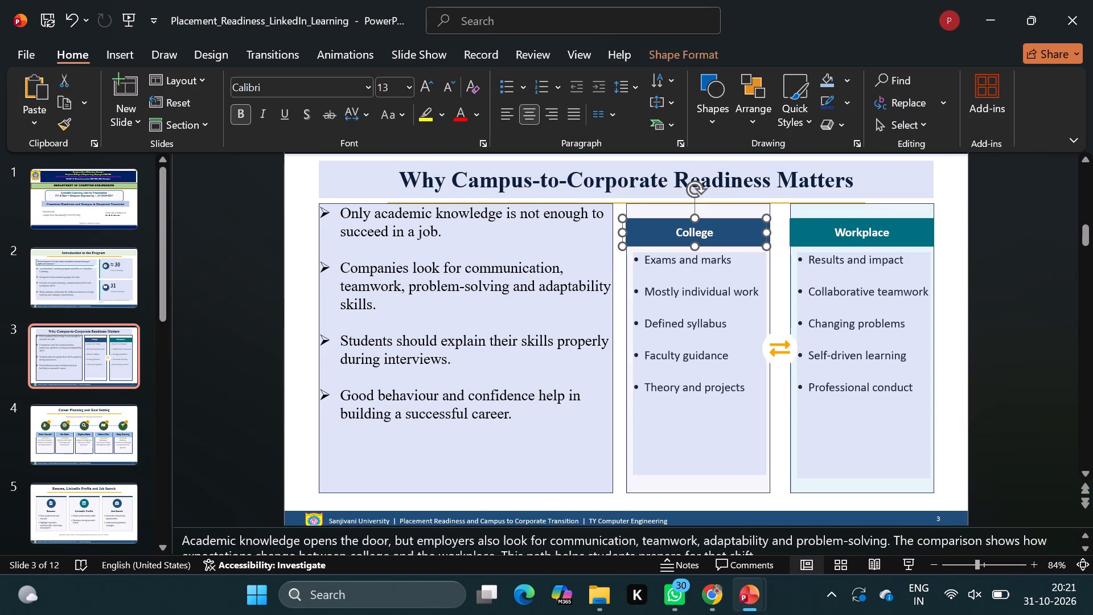
left_click(745, 220)
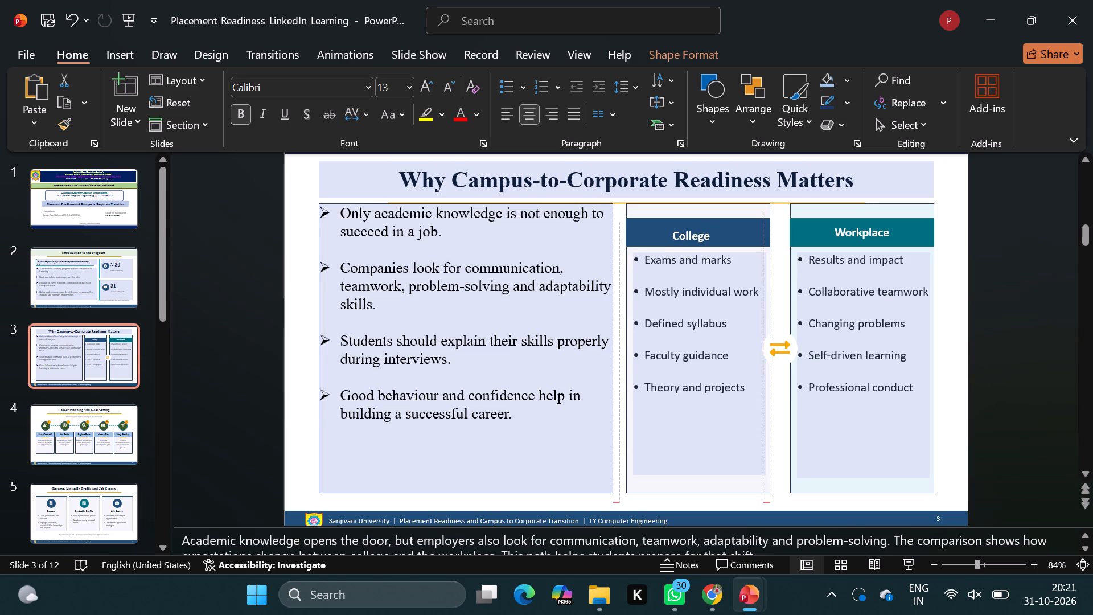
left_click(753, 245)
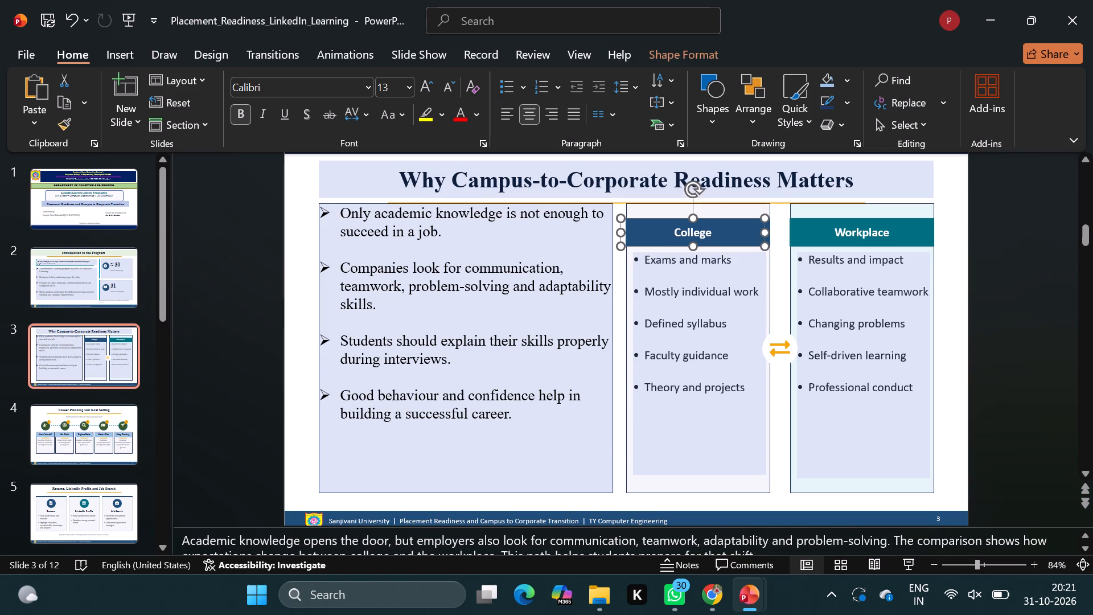
left_click(755, 265)
left_click(752, 239)
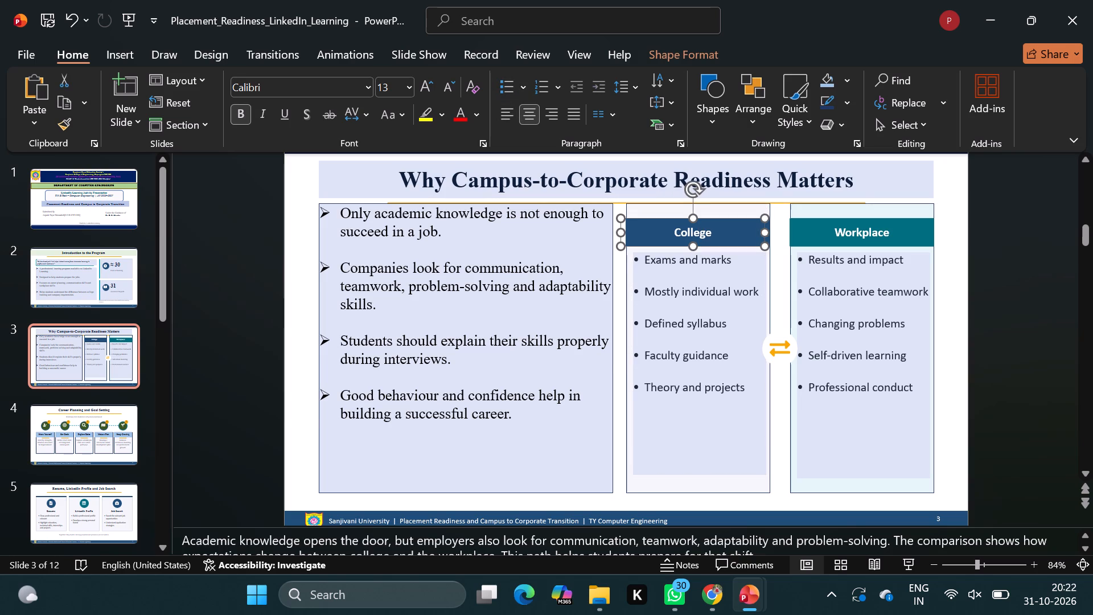
left_click(751, 245)
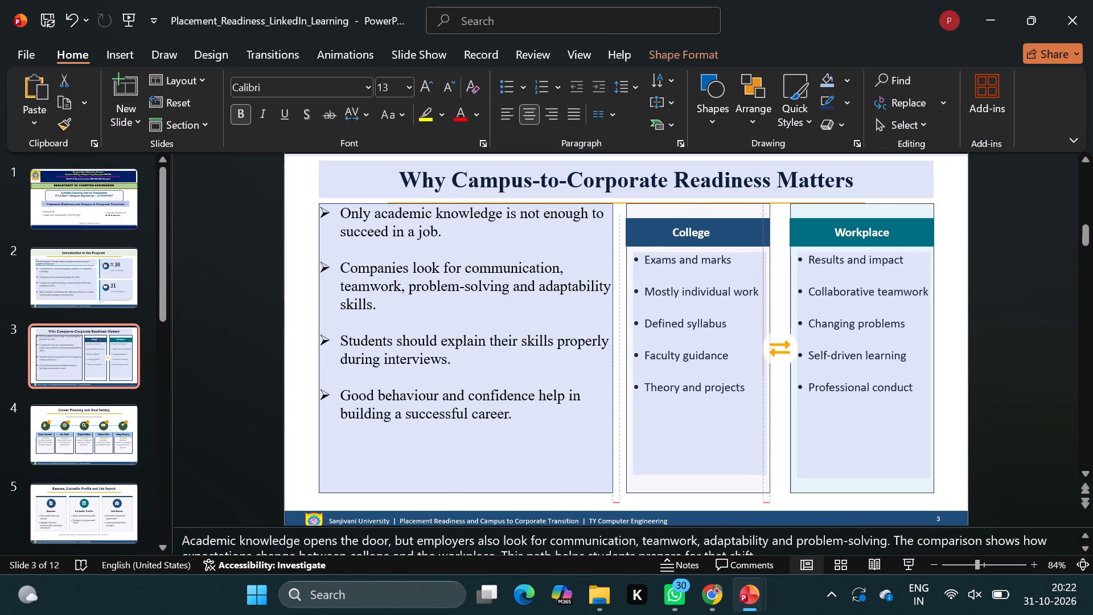
left_click(1016, 269)
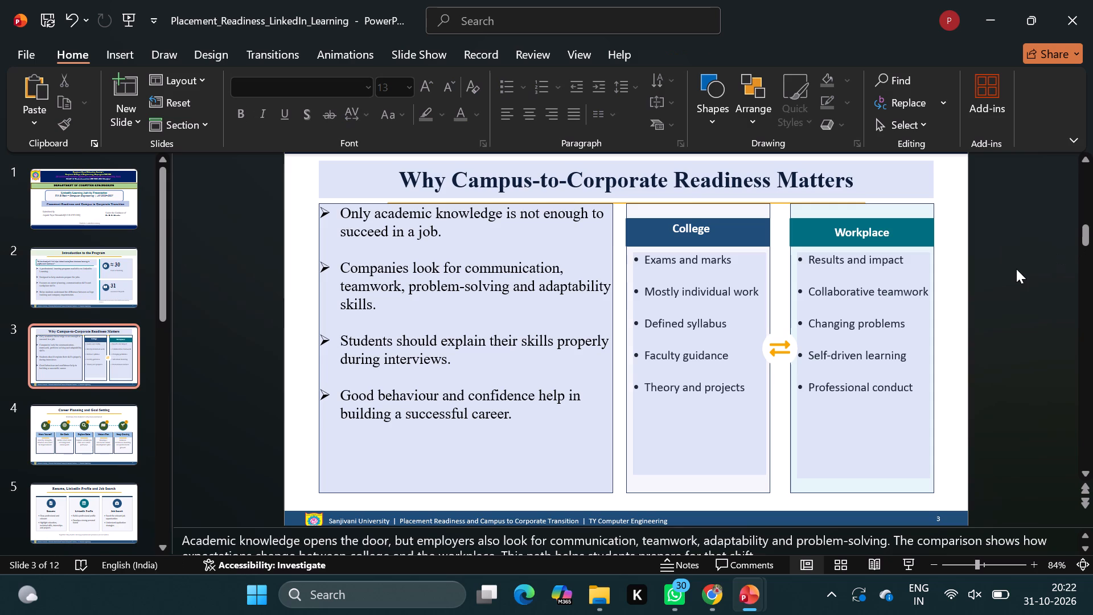
left_click(704, 232)
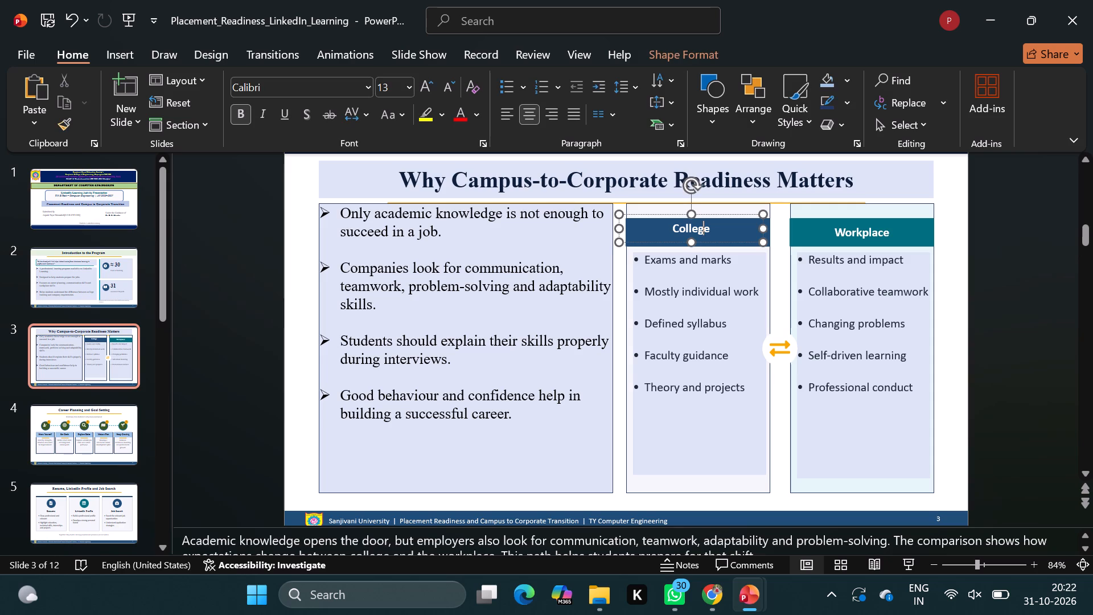
left_click(726, 239)
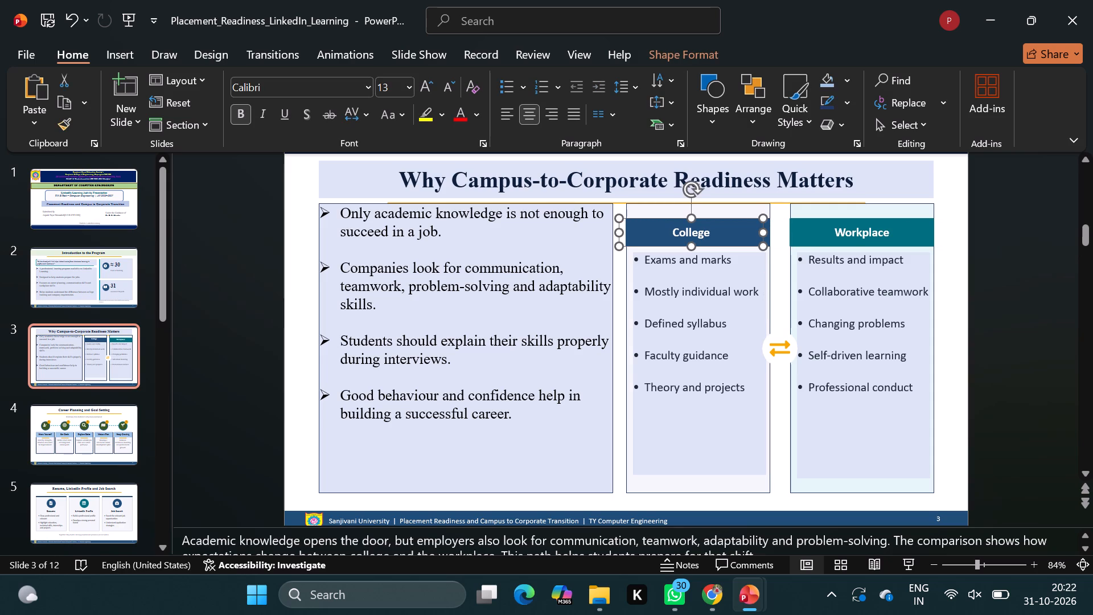
left_click(979, 278)
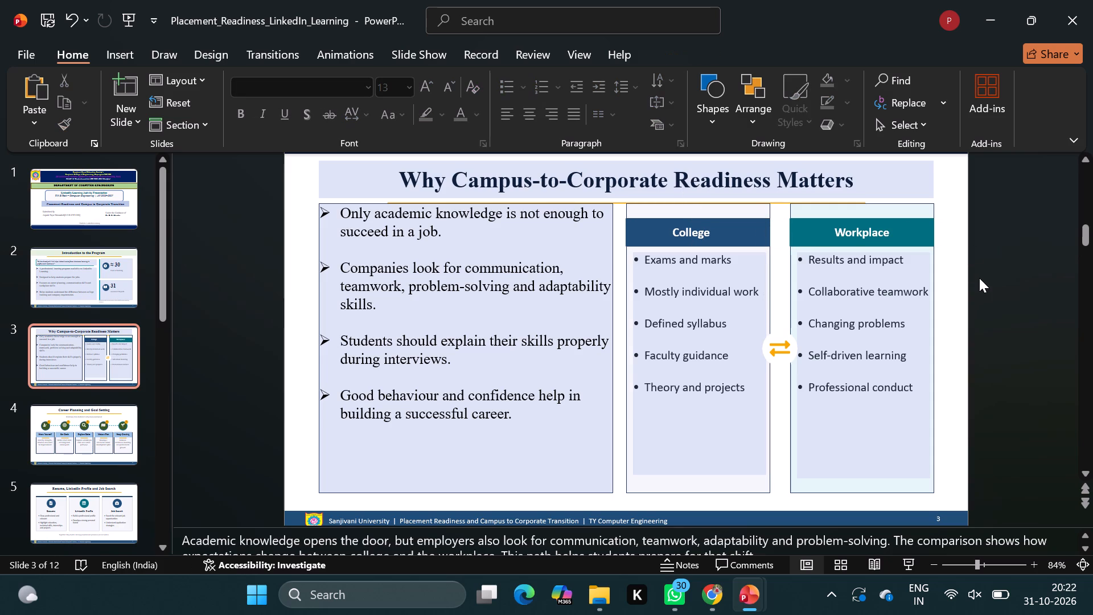
Save the presentation.
key("ctrl+s")
key("ctrl+s")
key("ctrl+s")
Give the "Why Campus-to-Corporate Readiness Matters" title box the dark blue outline.
left_click(318, 169)
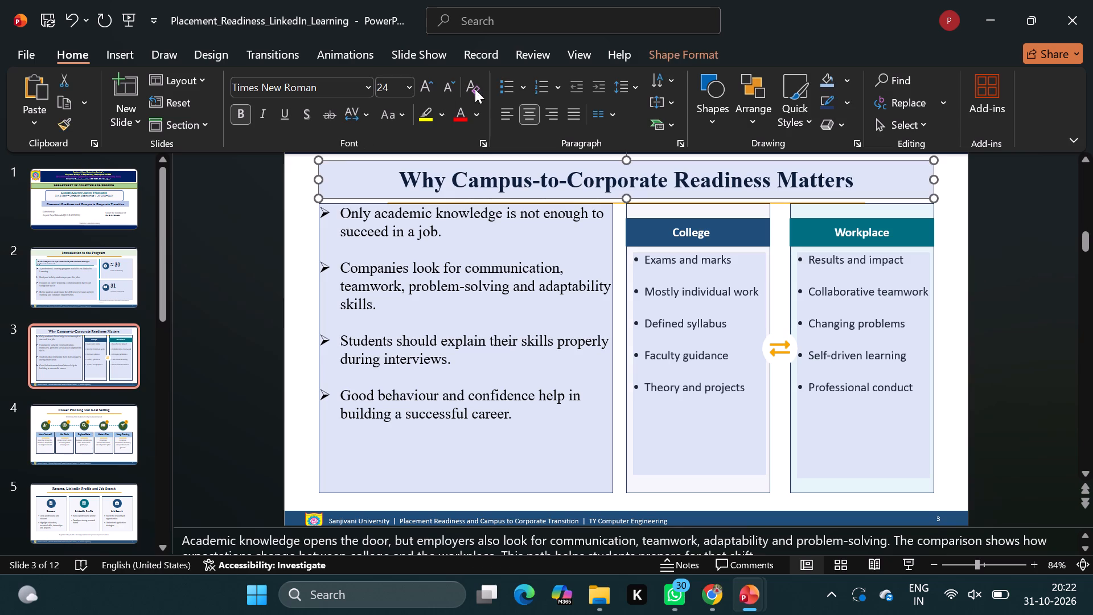
left_click(656, 48)
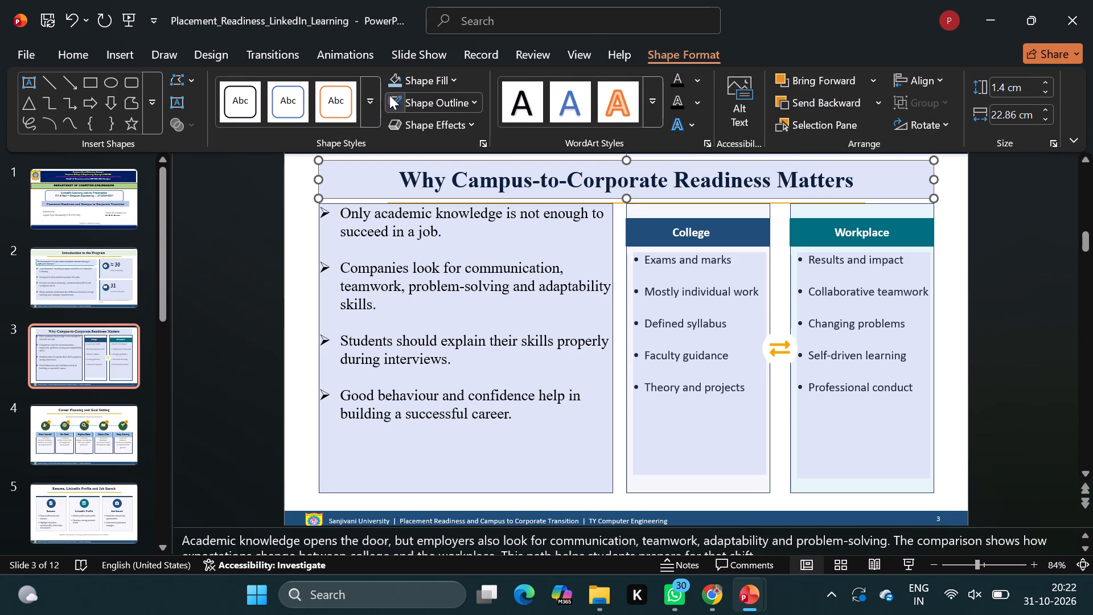
left_click(391, 101)
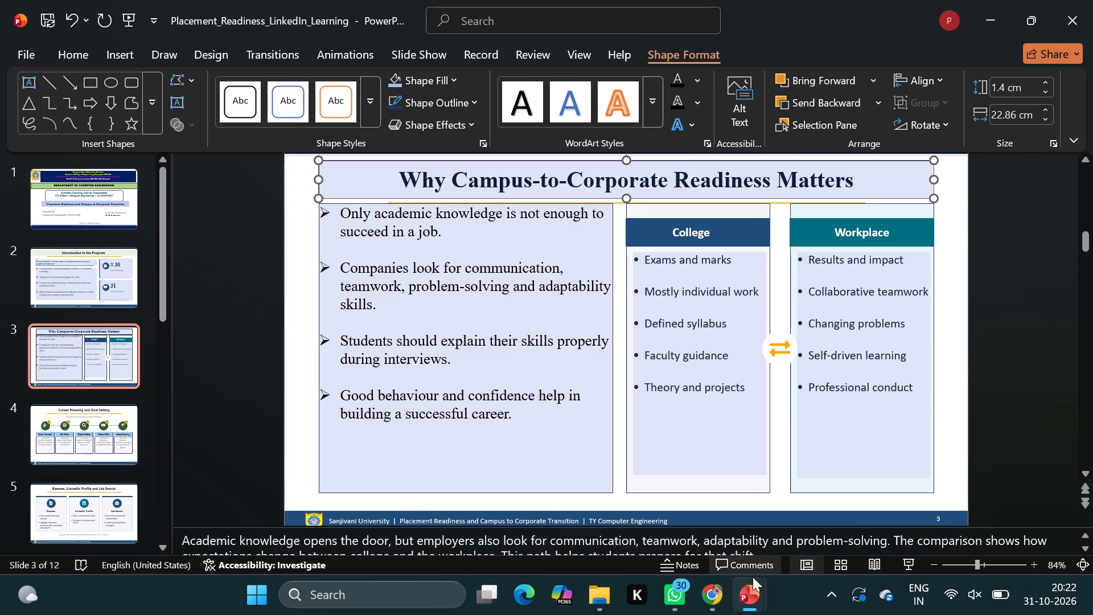
Switch to Chrome, close the playing YouTube tab and return to the presentation.
left_click(701, 528)
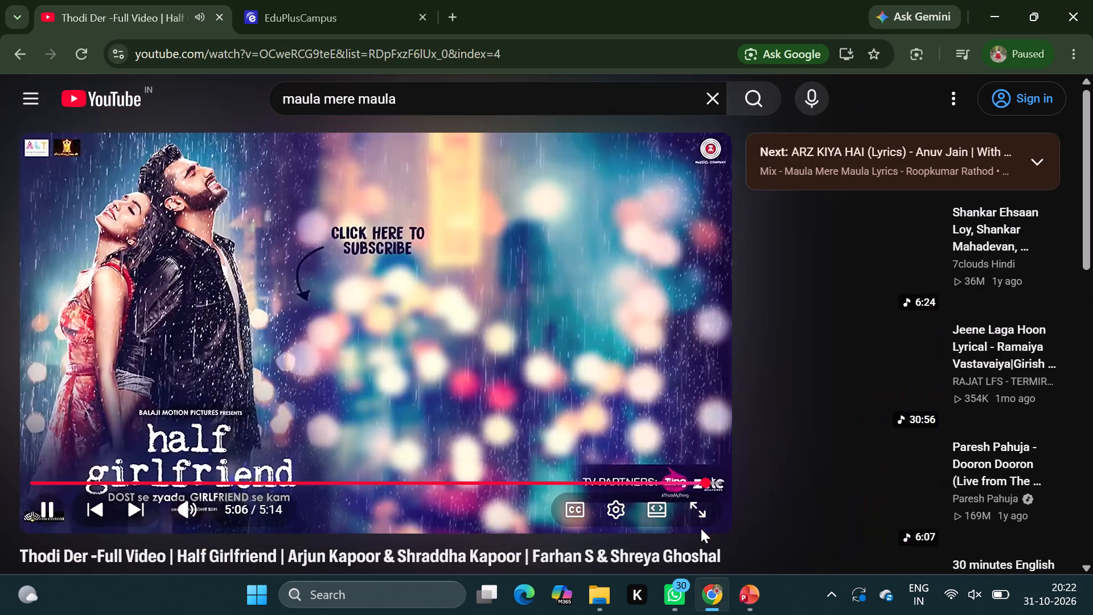
left_click(394, 251)
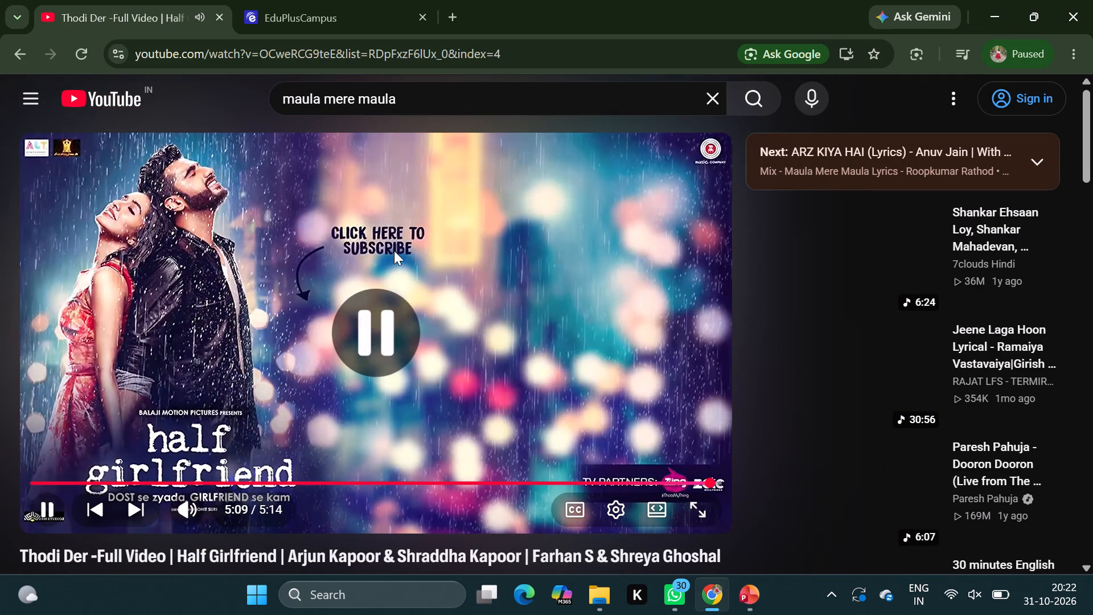
left_click(220, 16)
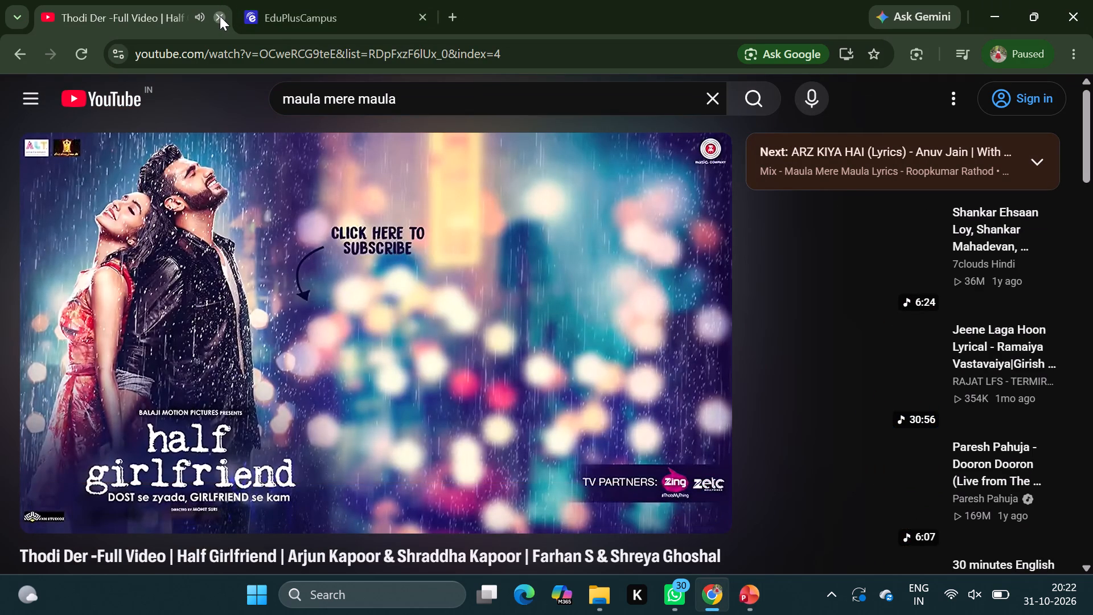
left_click(984, 14)
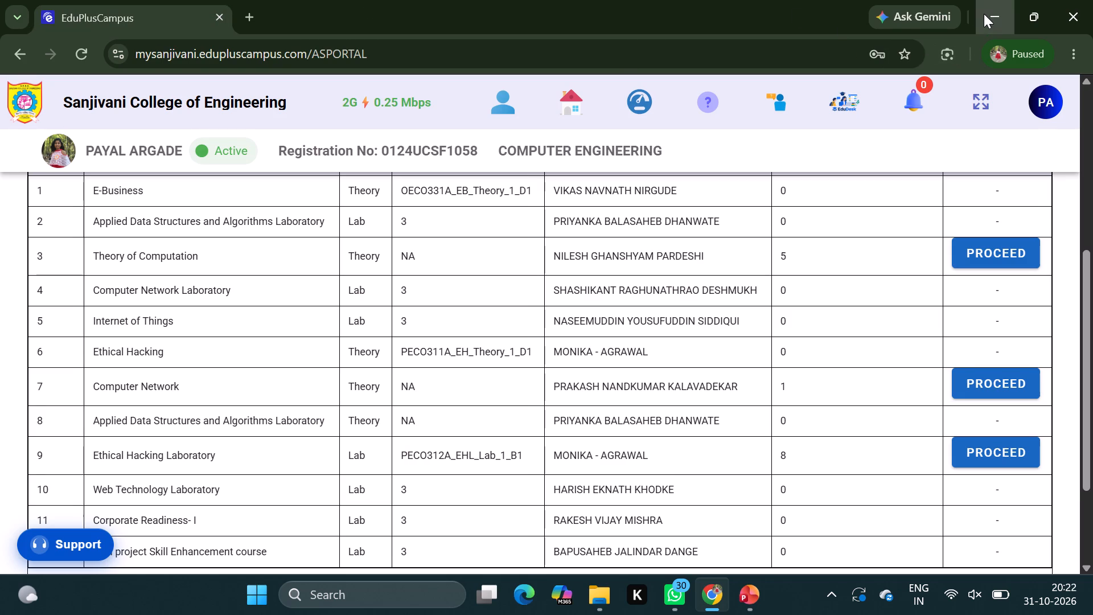
Extend the "College" bullet list box down near the card's bottom edge and up to its dark blue header bar.
left_click(1009, 405)
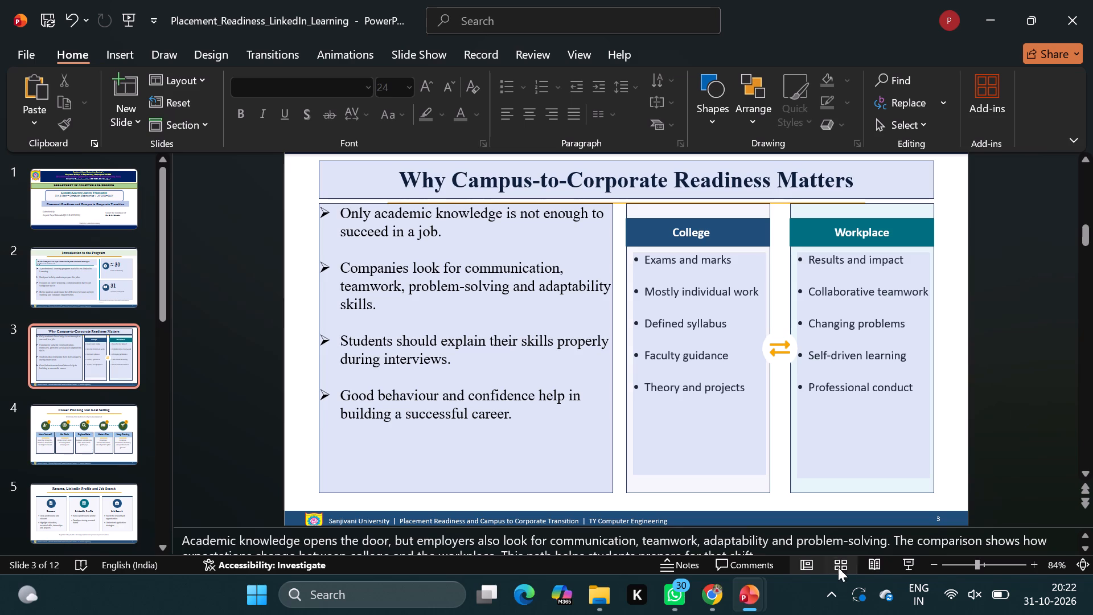
left_click(710, 411)
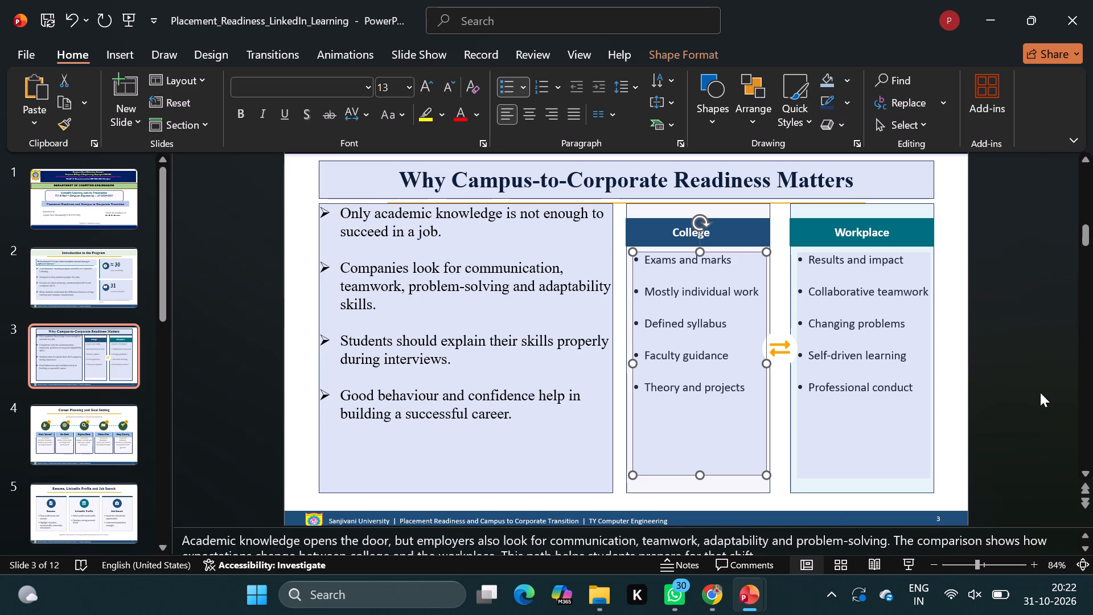
left_click(1040, 392)
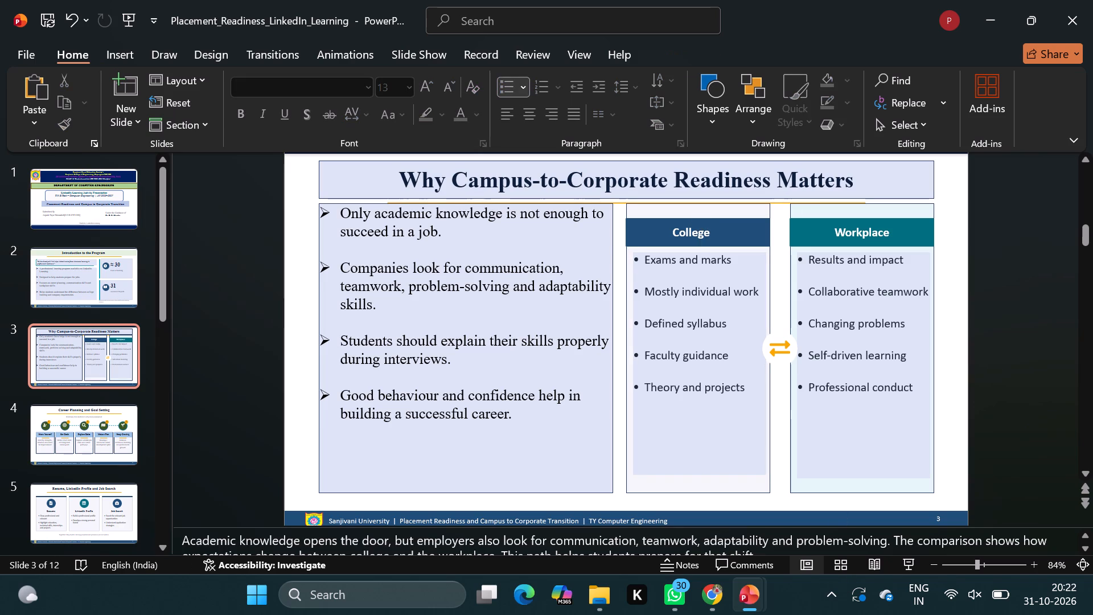
left_click(735, 445)
left_click_drag(700, 473, 698, 478)
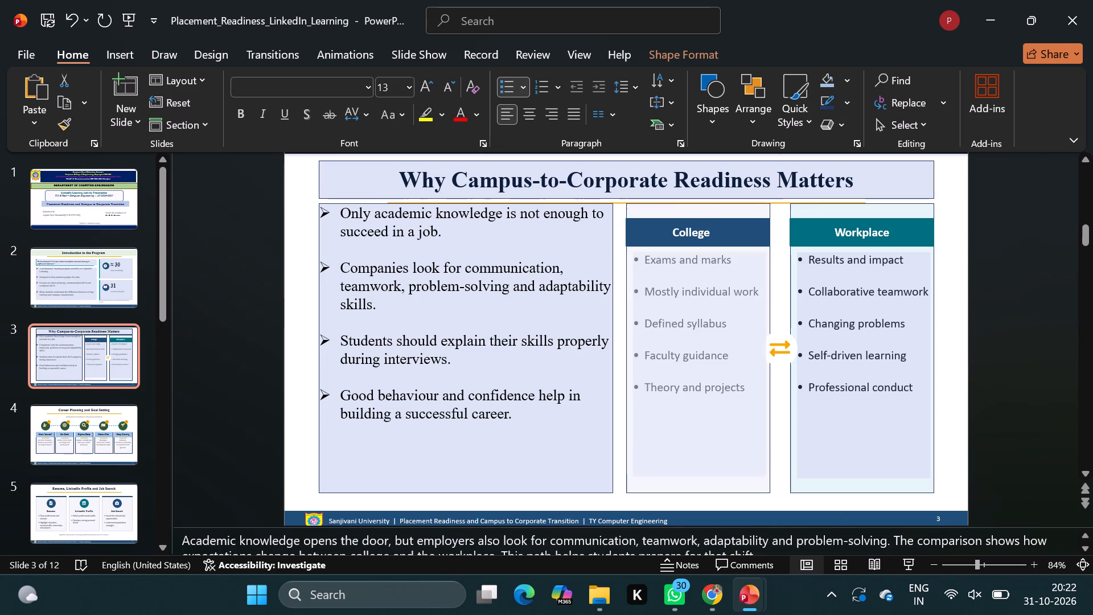
left_click_drag(698, 478, 697, 488)
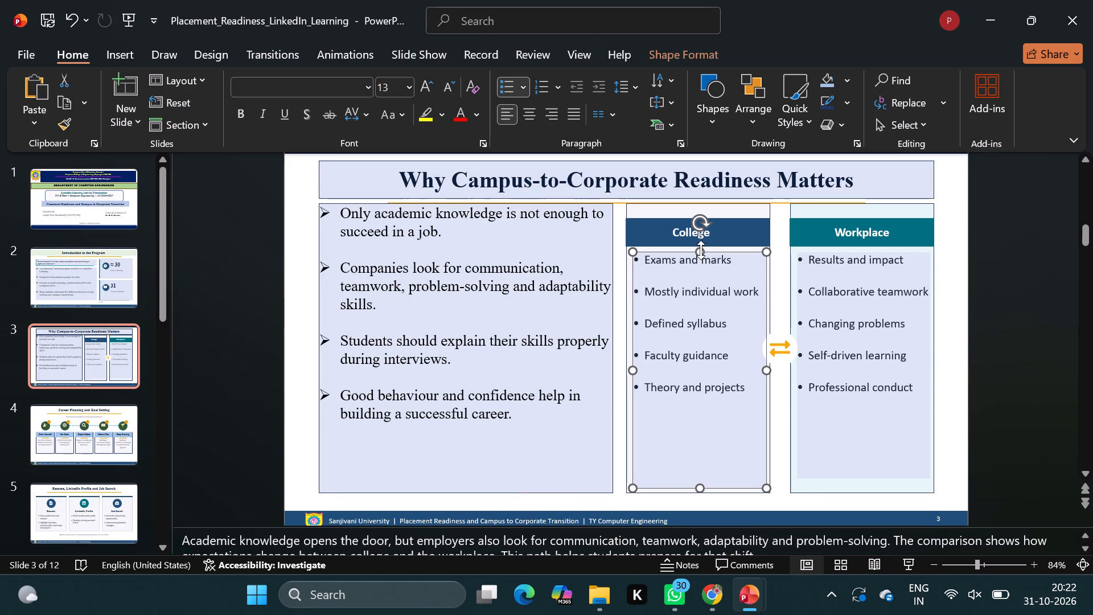
left_click_drag(701, 250, 696, 245)
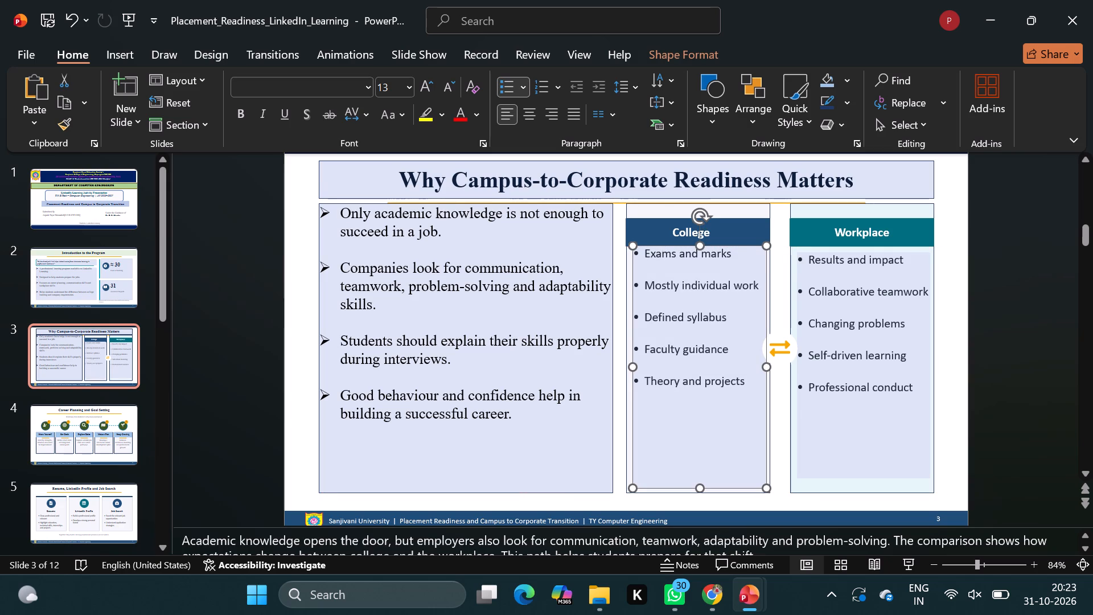
Insert one blank line above the first bullet in both the "College" and "Workplace" lists.
left_click(640, 253)
left_click(640, 253)
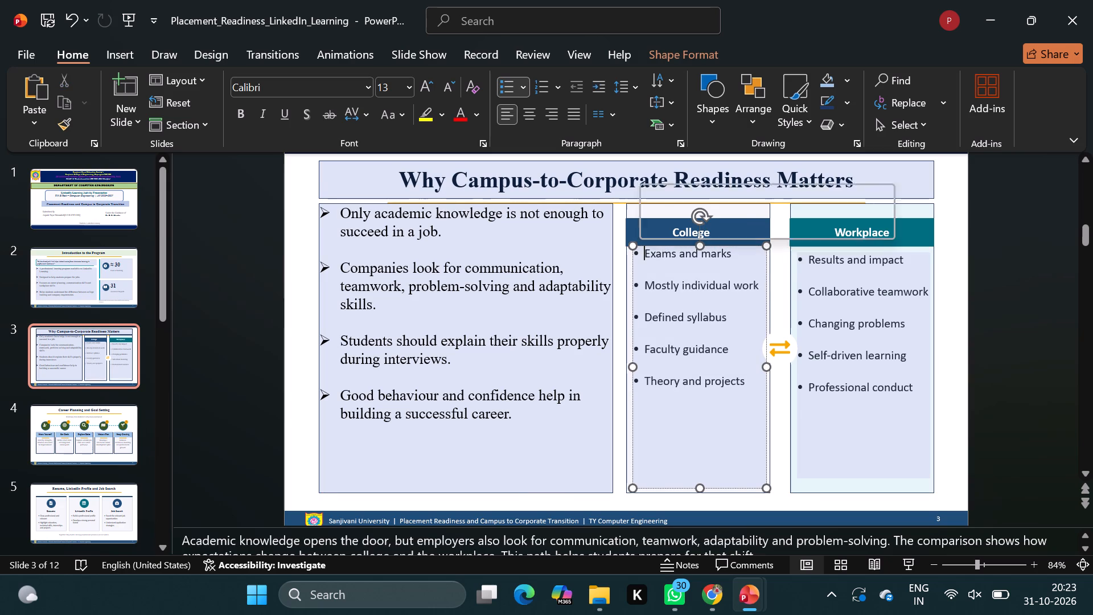
left_click(640, 253)
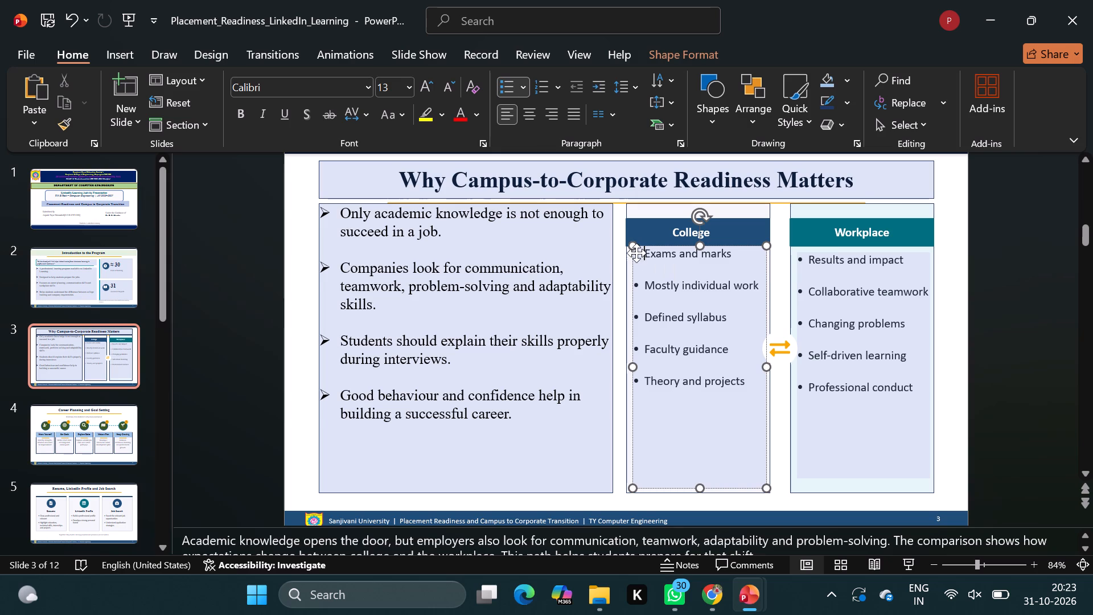
key("Left")
key("Left")
key("Return")
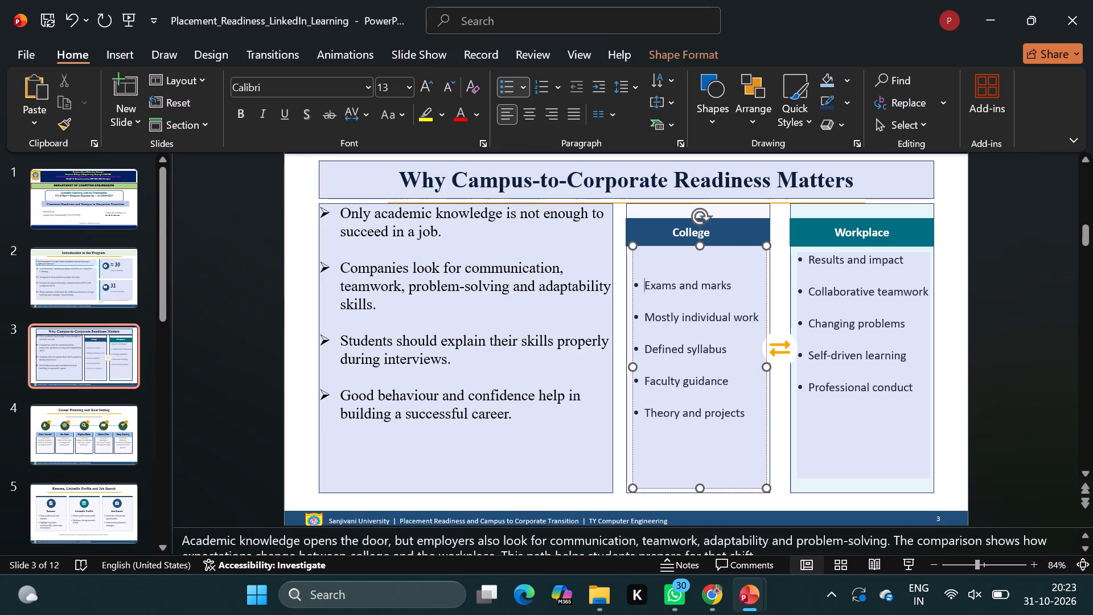
left_click(807, 259)
key("Return")
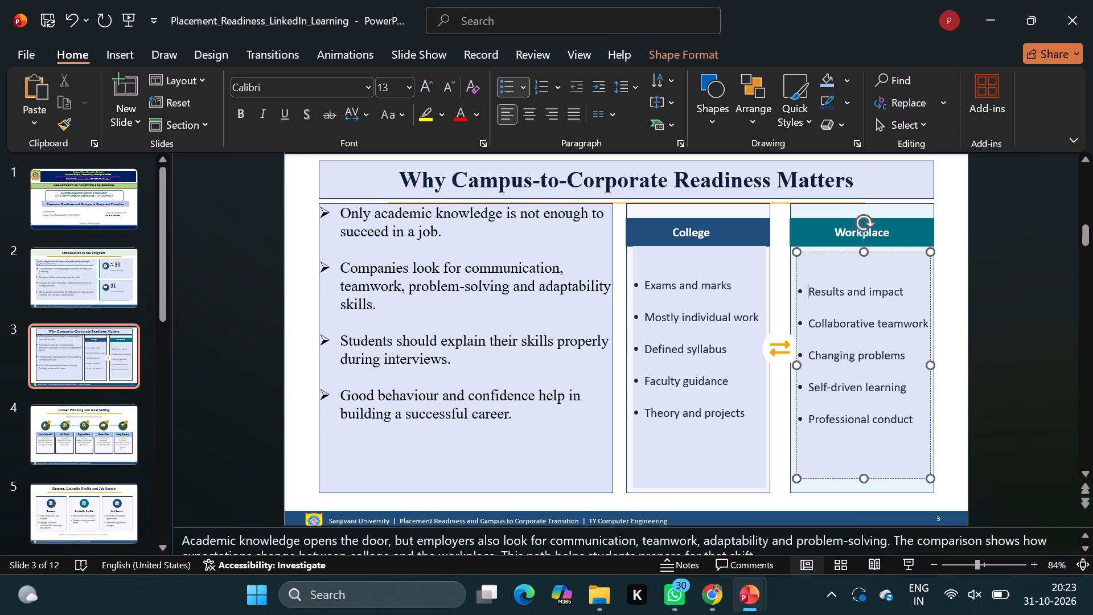
Extend the "Workplace" bullet list box up to its header bar, left towards the card's left edge and down to the card's bottom edge.
left_click_drag(865, 252, 858, 247)
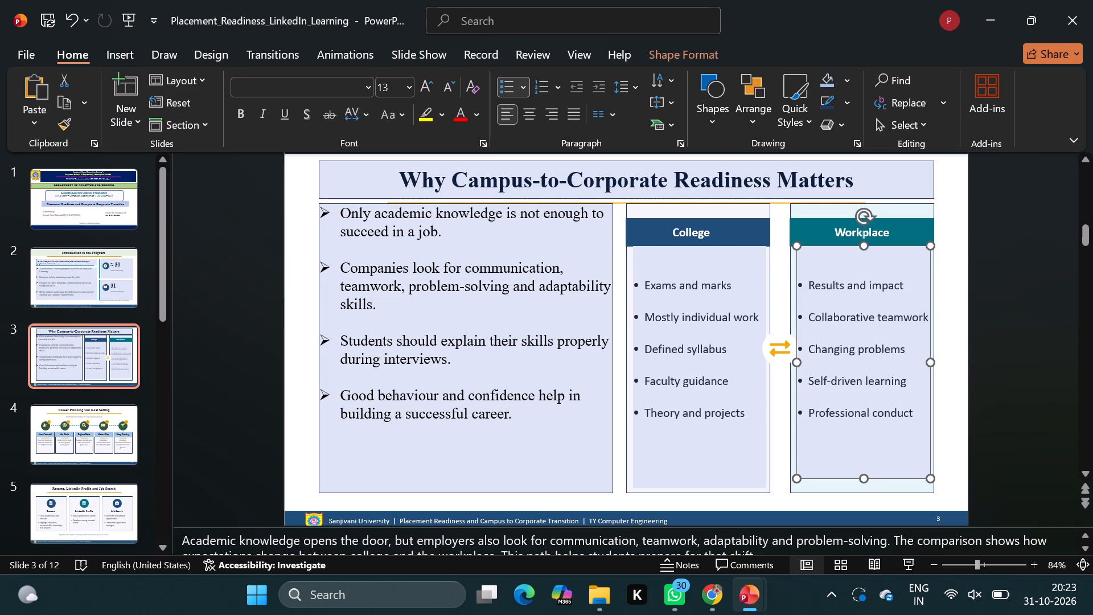
left_click_drag(796, 363, 792, 370)
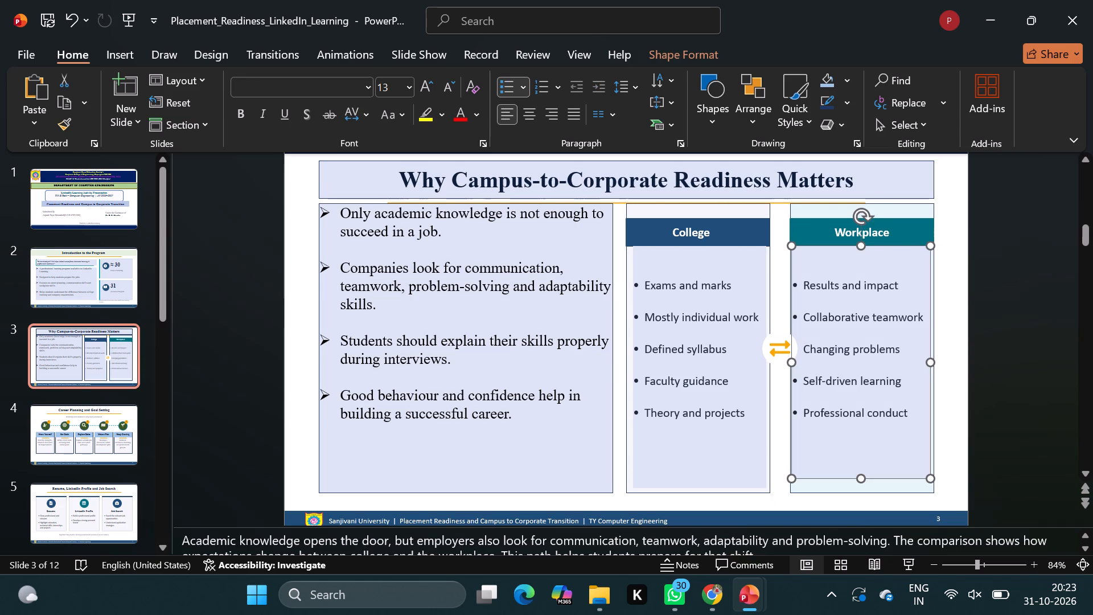
left_click_drag(864, 475, 862, 488)
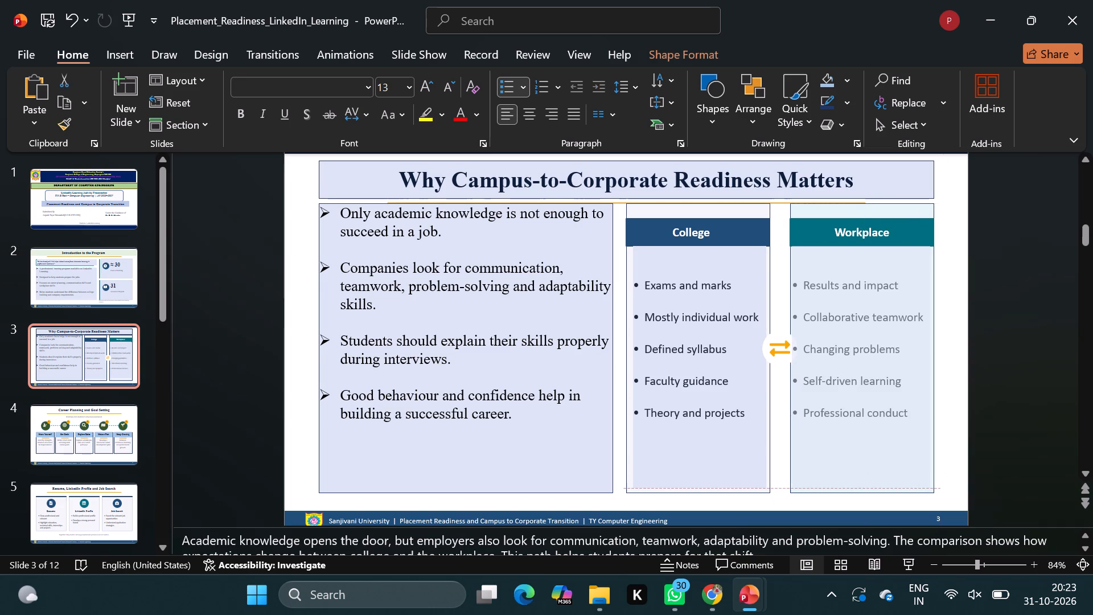
left_click_drag(862, 488, 864, 493)
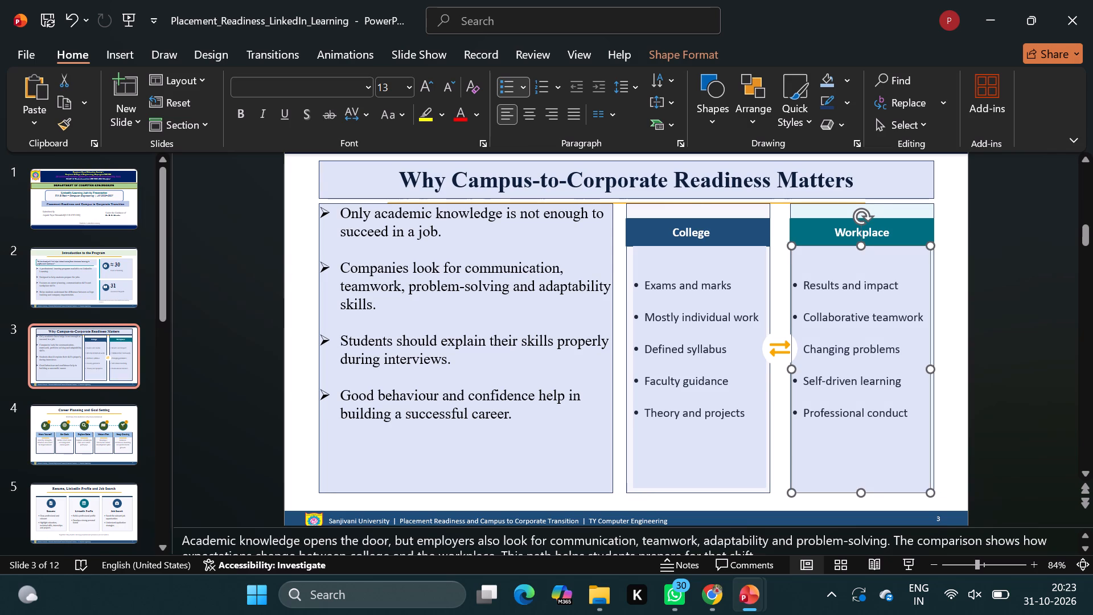
Widen the "College" bullet list box leftwards close to the card's left edge, and deselect it.
left_click(688, 466)
left_click(700, 486)
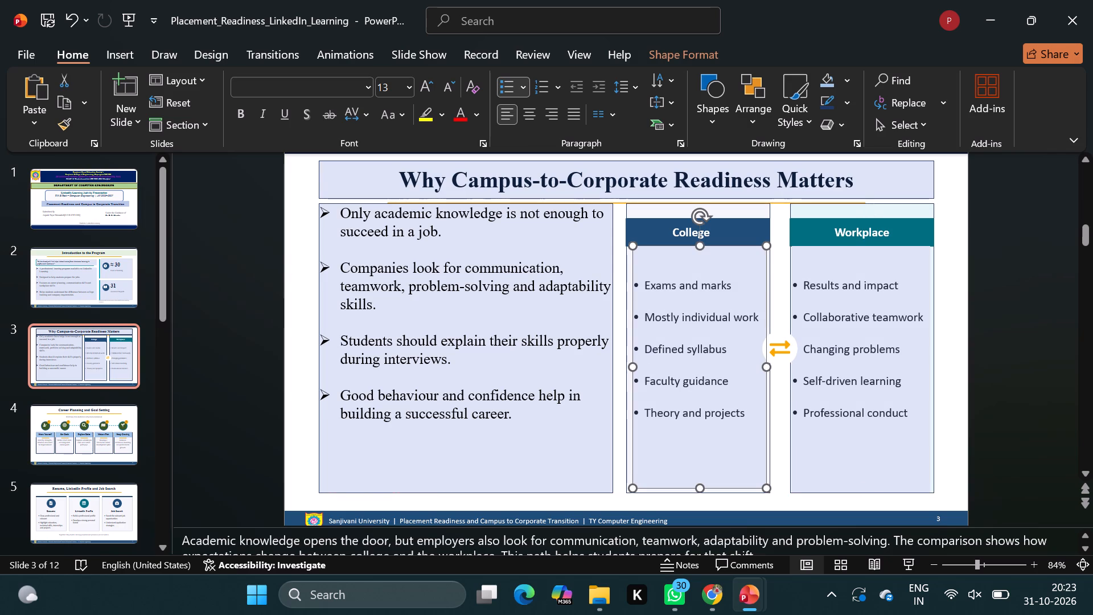
left_click_drag(636, 368, 624, 368)
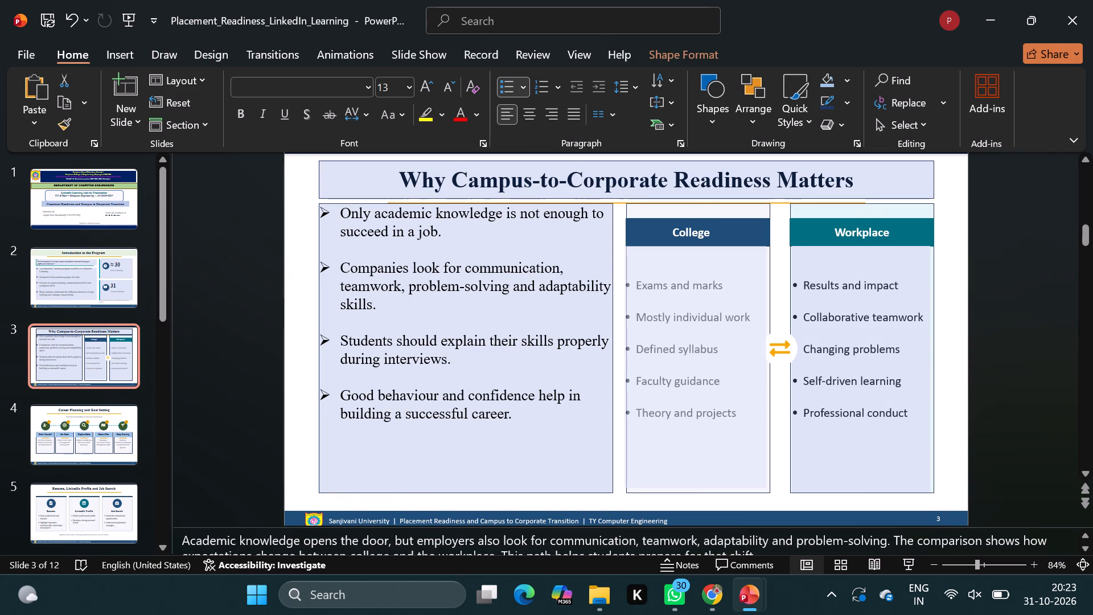
left_click_drag(624, 368, 630, 369)
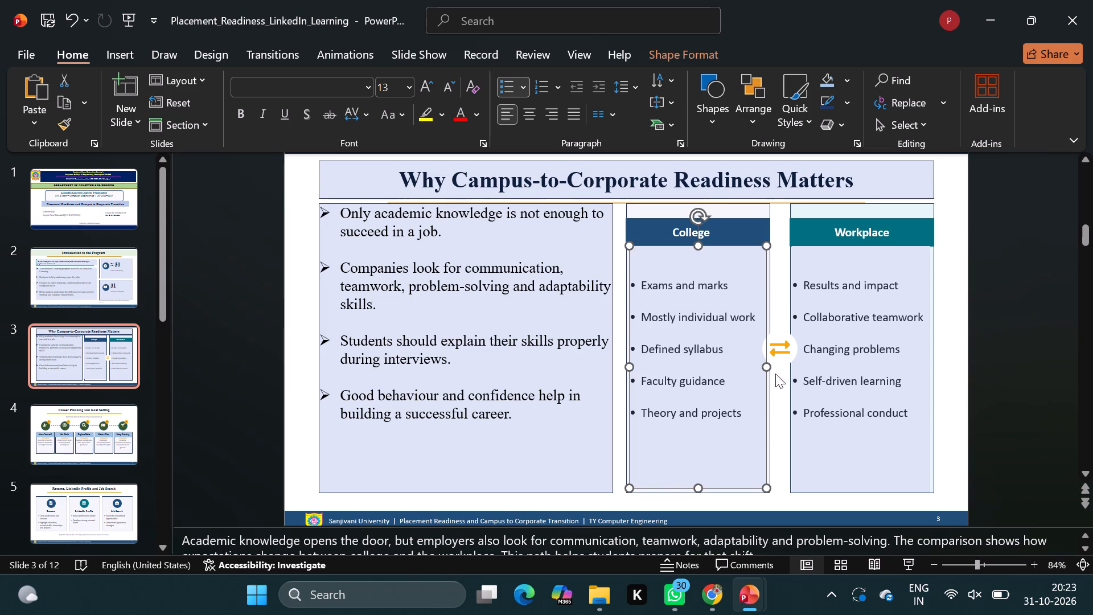
left_click(774, 388)
left_click(781, 456)
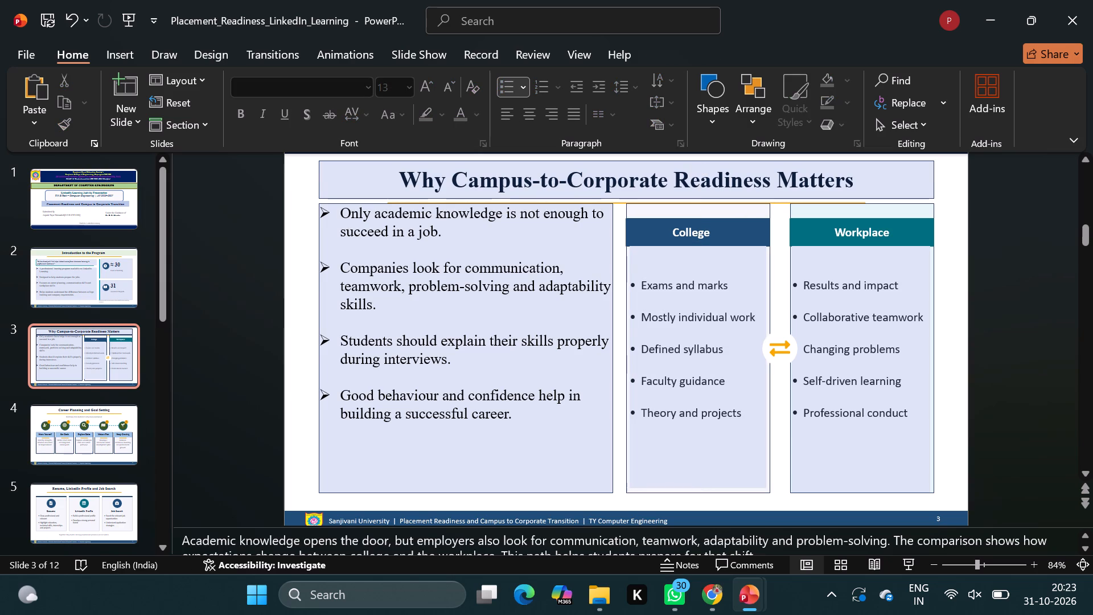
Insert two blank lines above the "Only academic knowledge" bullet in the large text box, and deselect it.
left_click(343, 212)
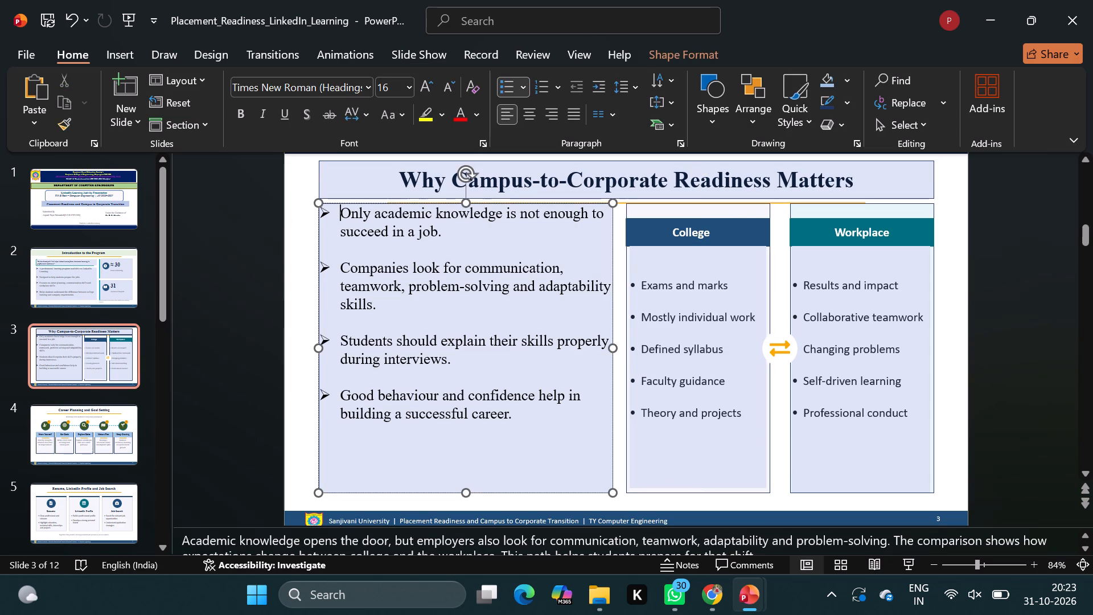
key("Return")
key("Return")
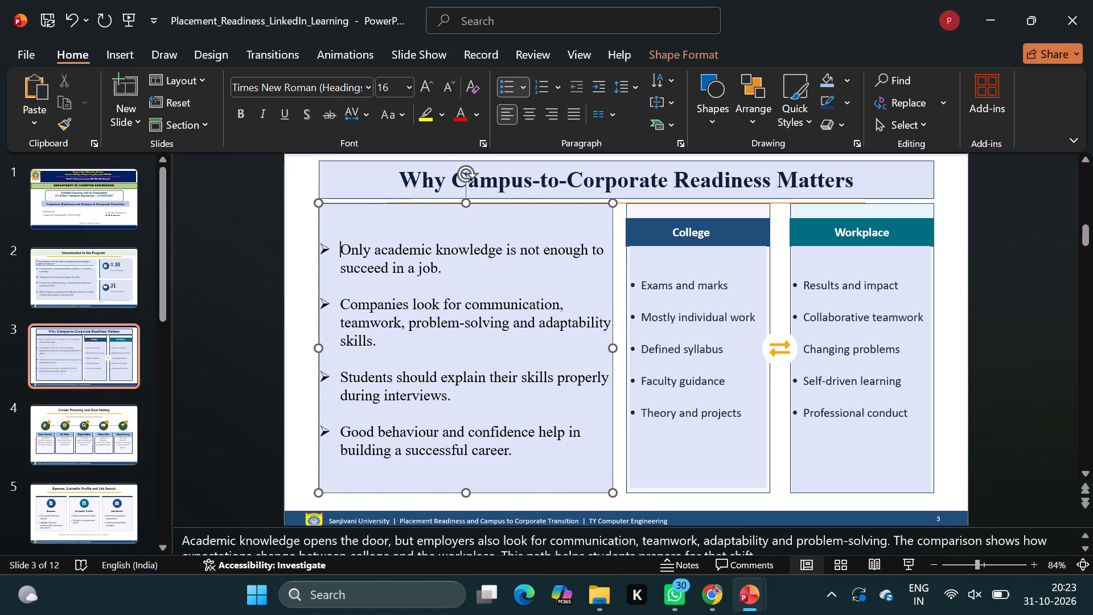
left_click(302, 253)
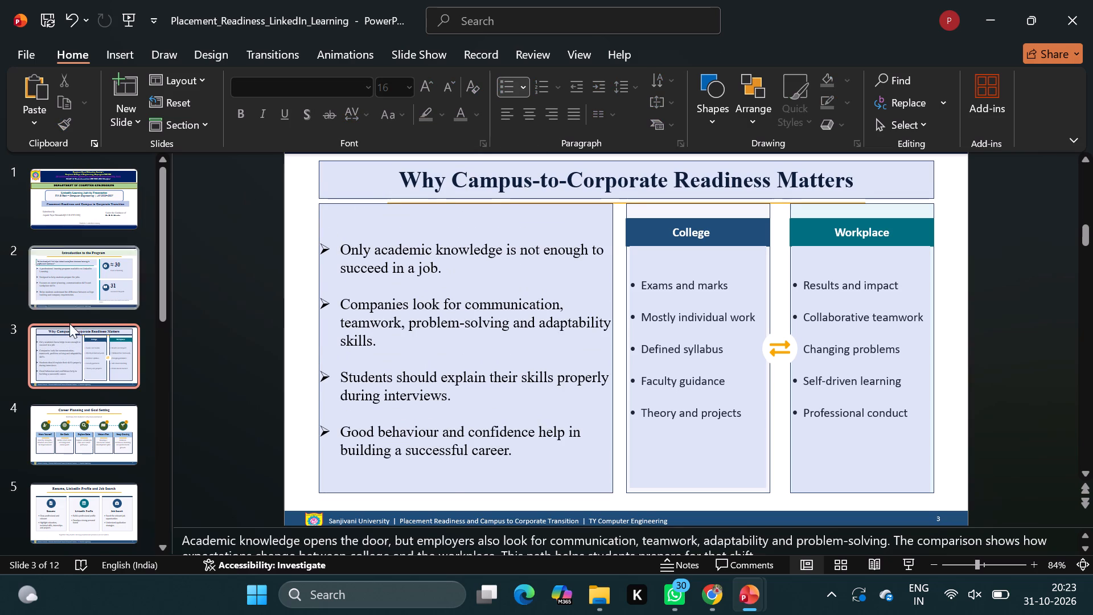
On slide 5, fill the Resume, LinkedIn Profile and Job Search cards with the lightest green theme colour.
left_click(93, 438)
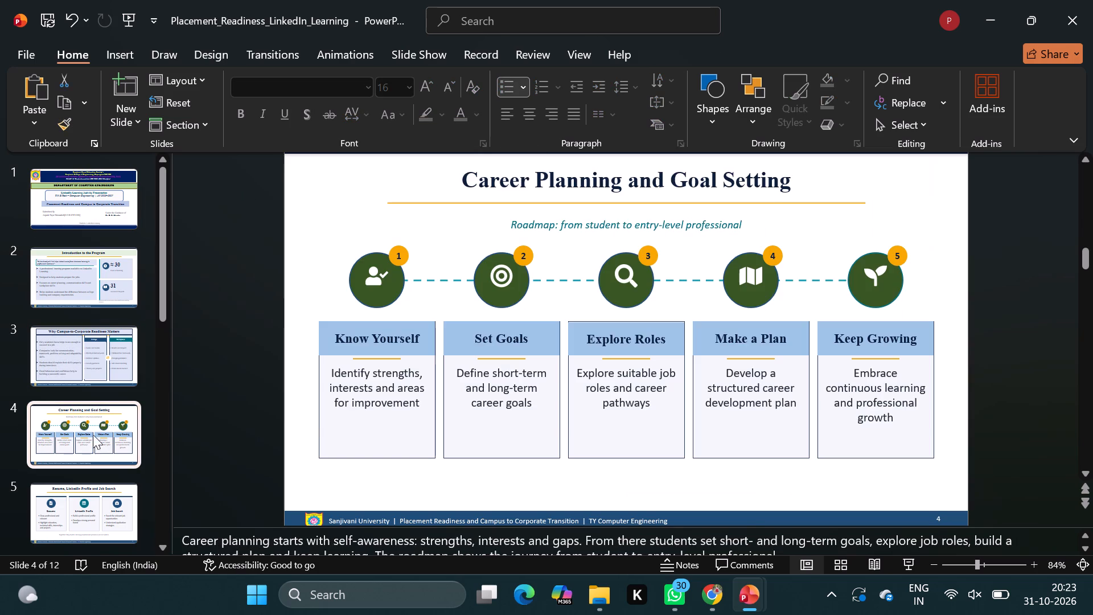
left_click(74, 493)
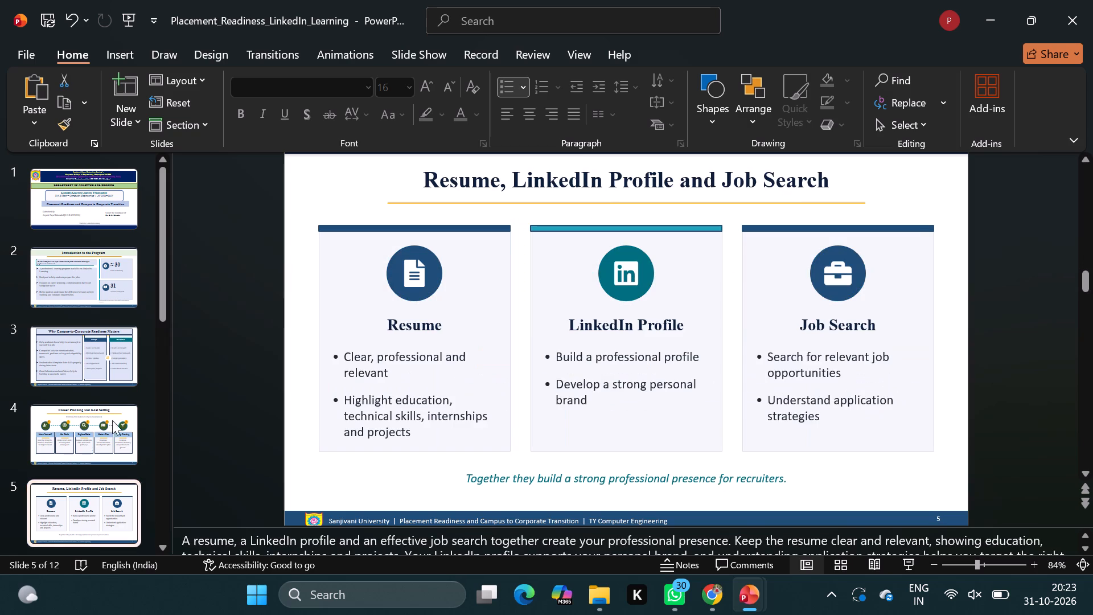
left_click(425, 341)
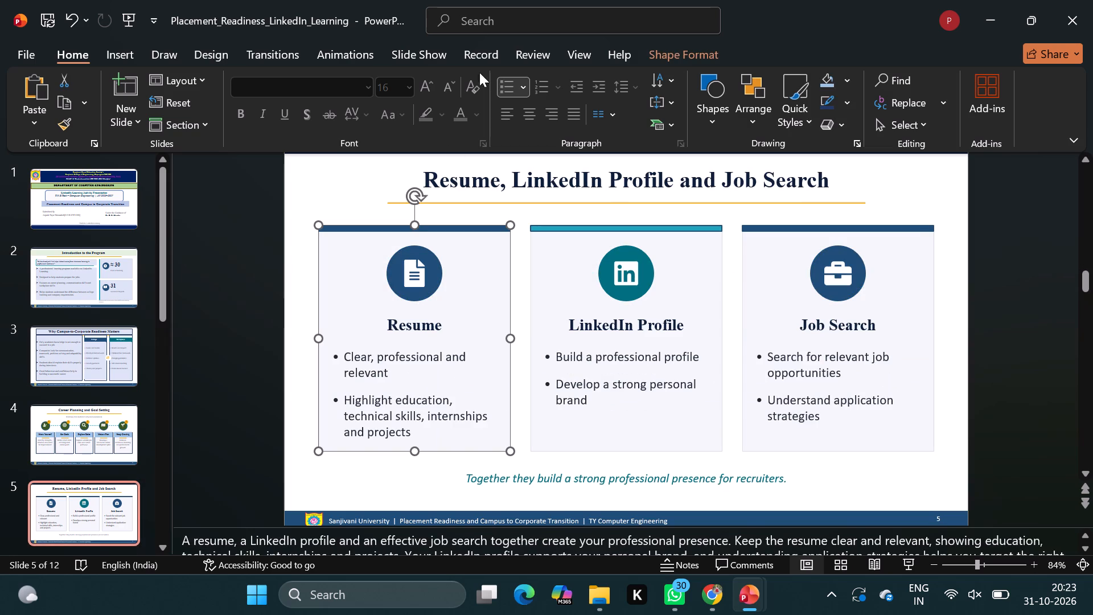
left_click(686, 53)
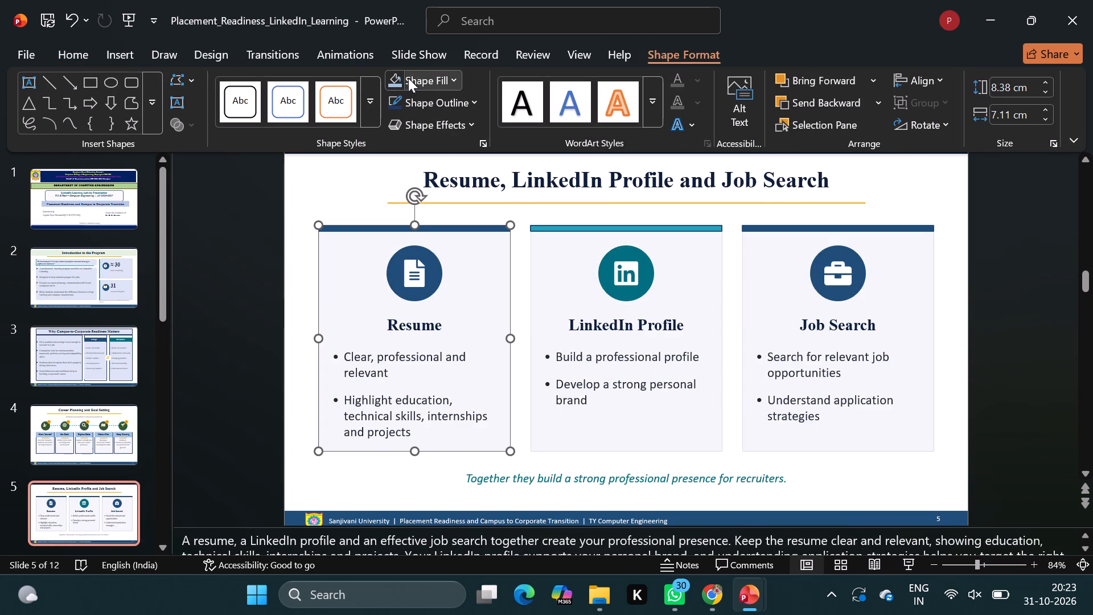
left_click(451, 80)
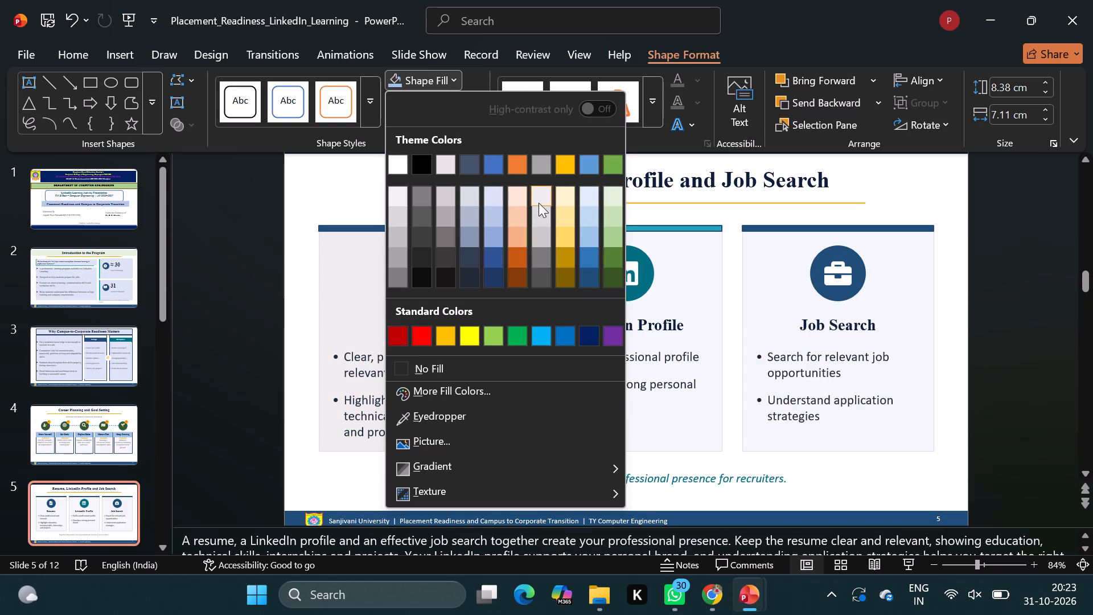
left_click(617, 204)
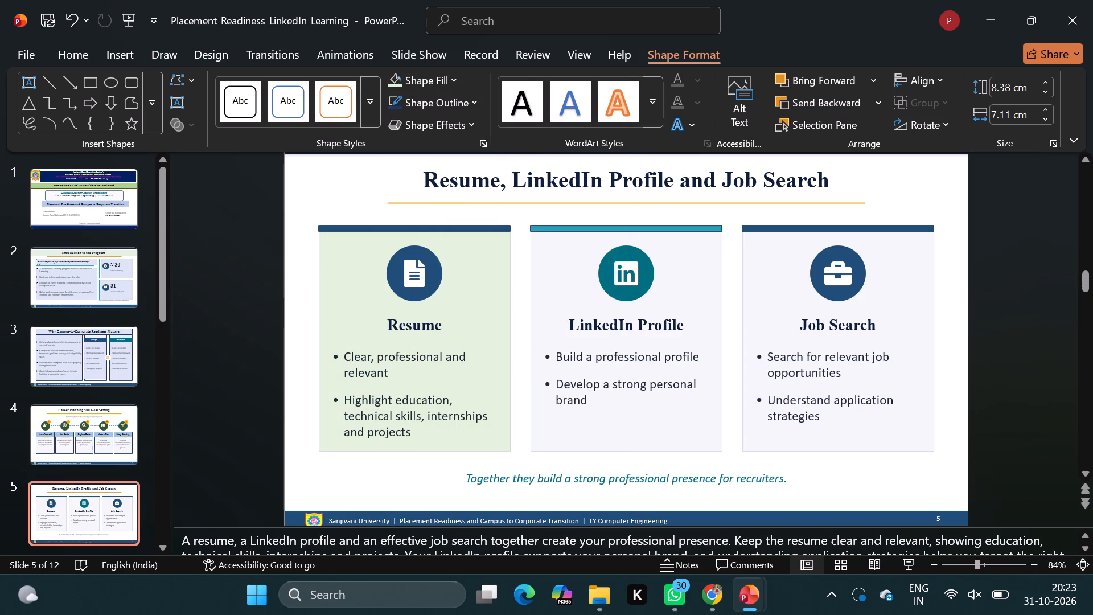
left_click(569, 276)
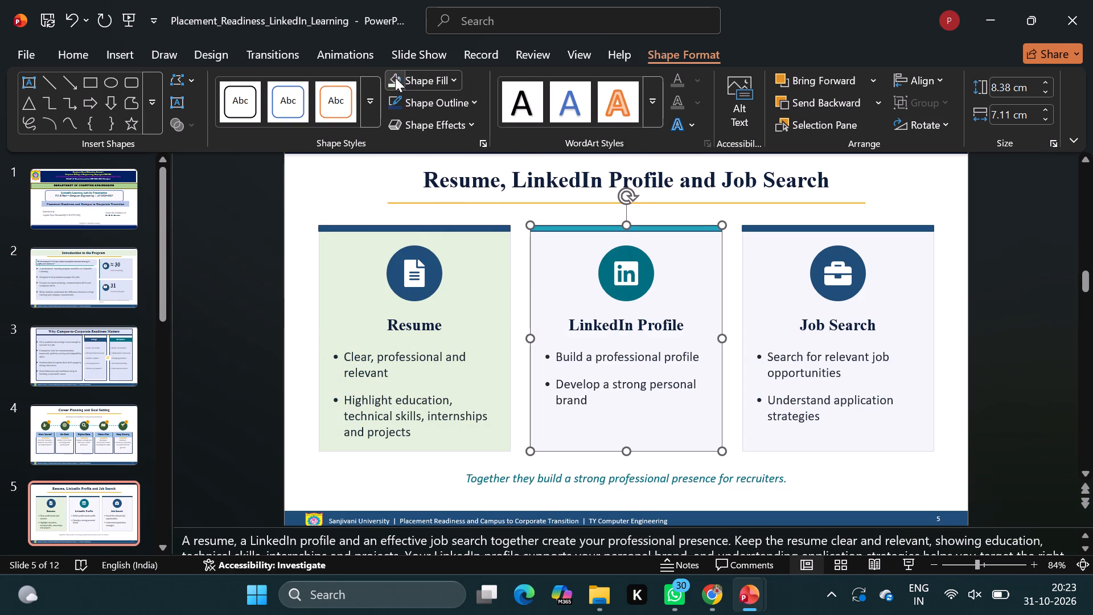
left_click(395, 77)
left_click(783, 287)
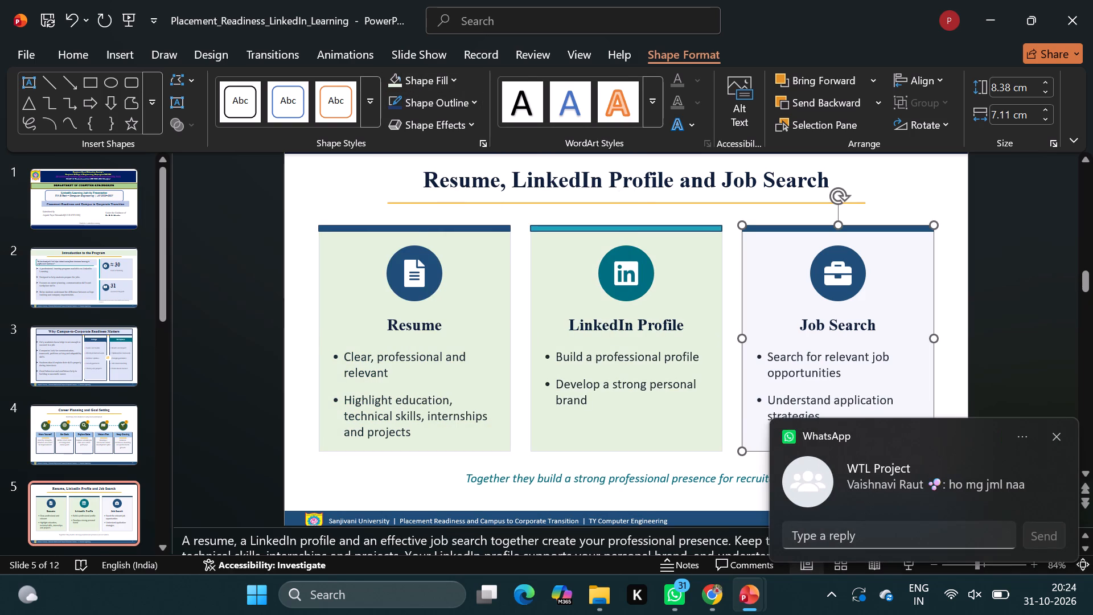
left_click(401, 83)
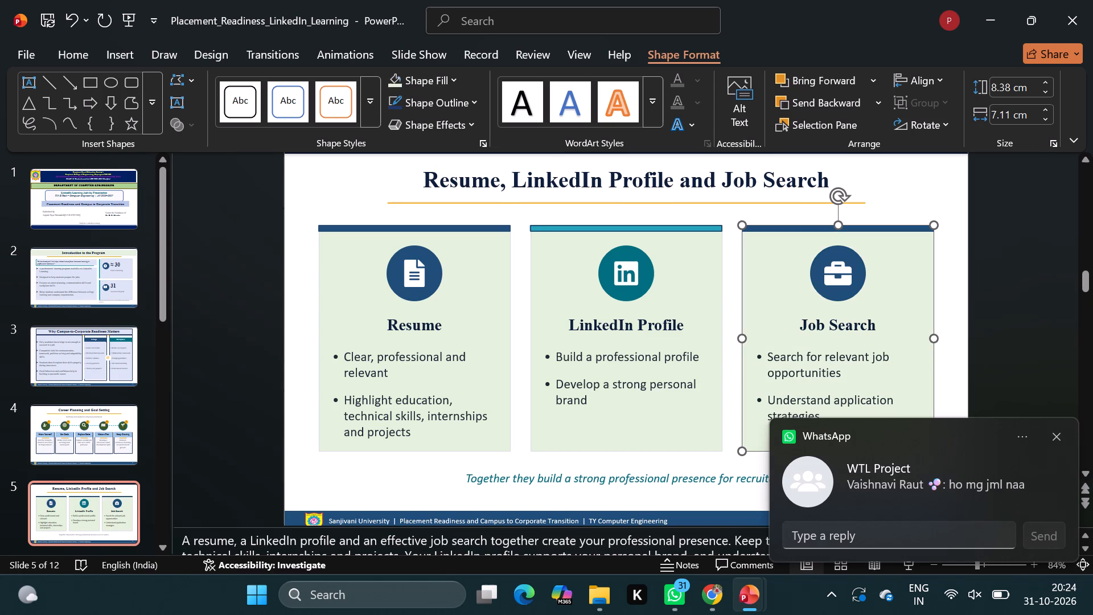
Outline the Resume, LinkedIn Profile and Job Search cards in the darkest green theme colour, and deselect them.
left_click(318, 317)
left_click(317, 293)
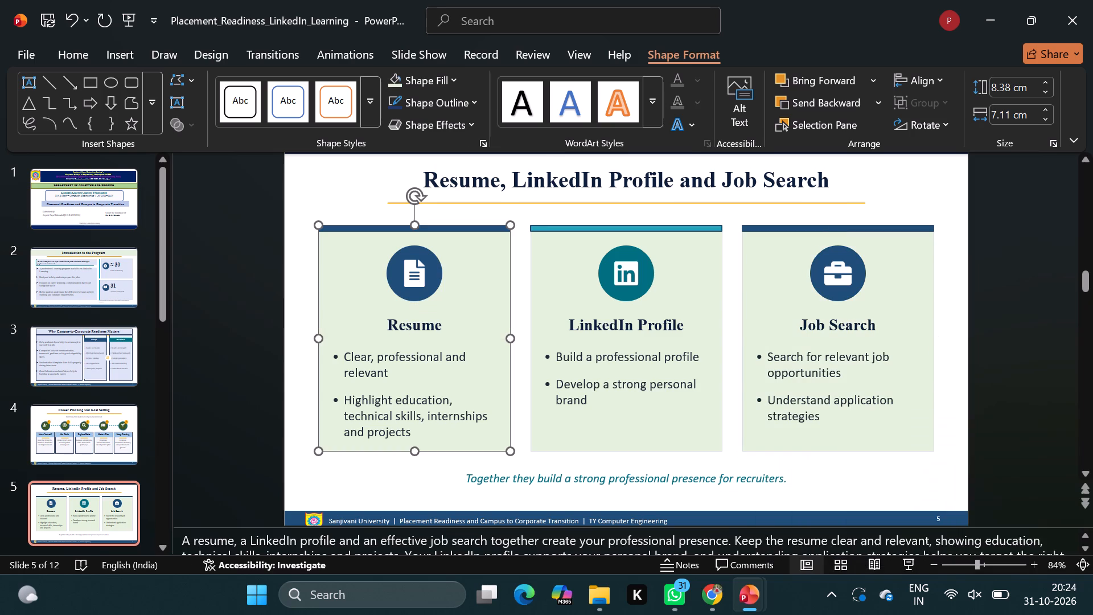
left_click(472, 106)
left_click(614, 301)
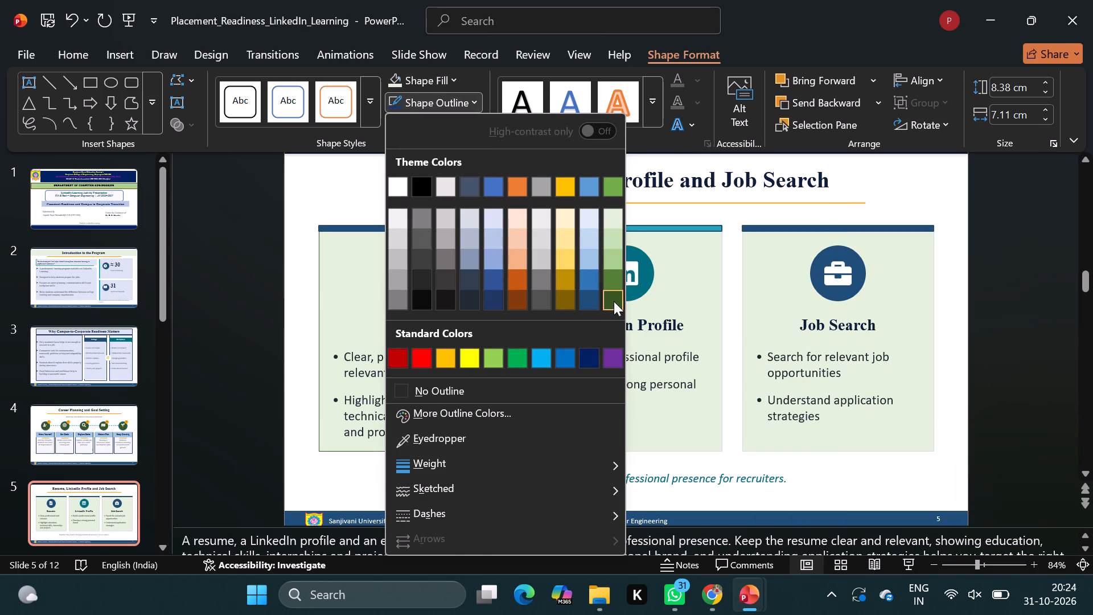
left_click(532, 304)
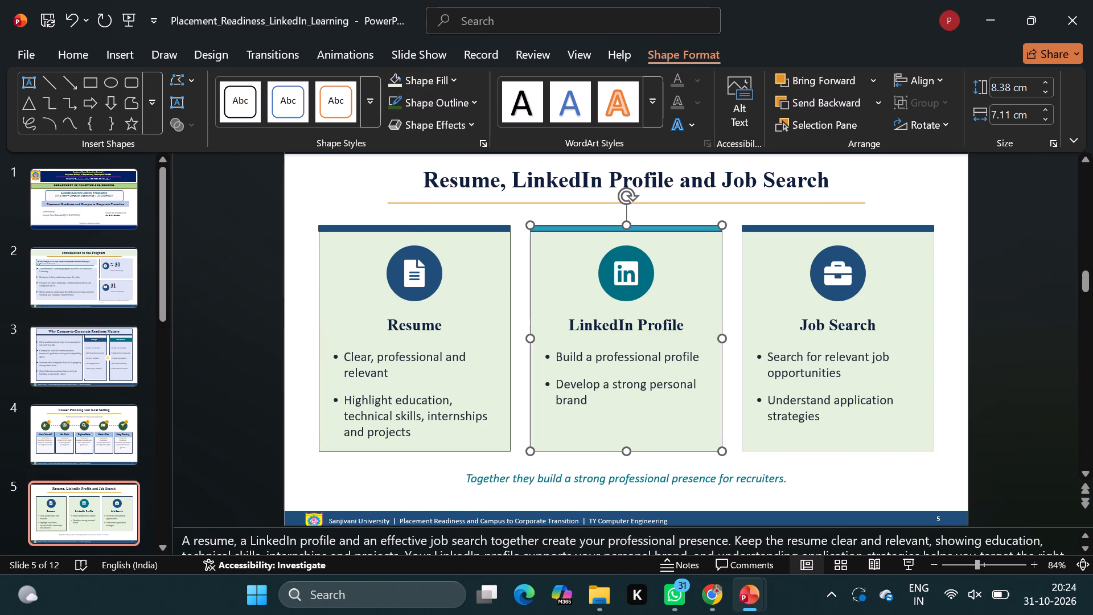
left_click(397, 101)
left_click(742, 266)
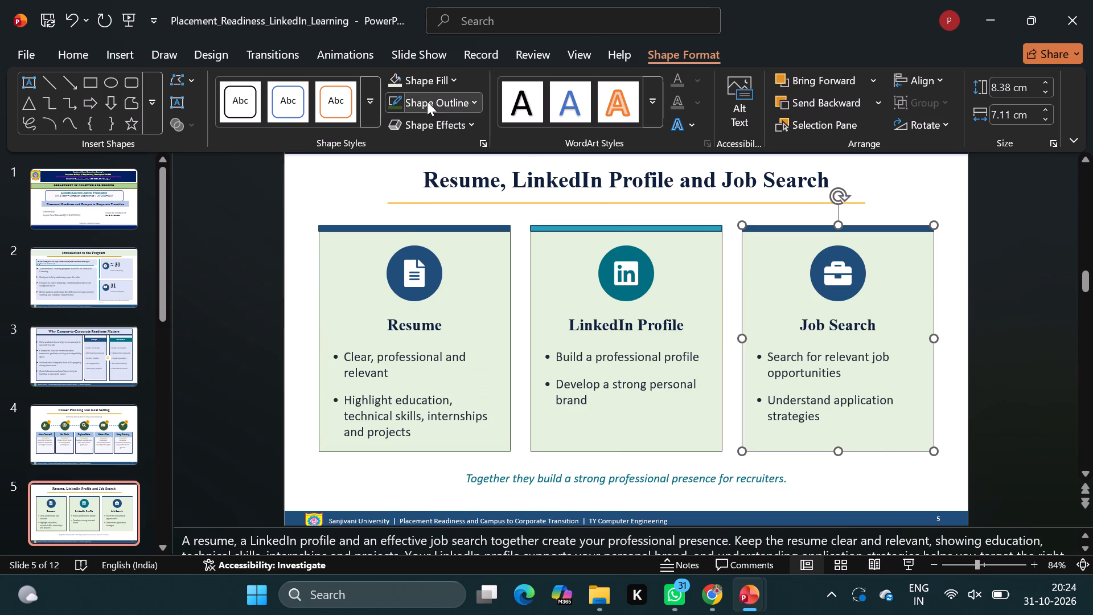
left_click(396, 99)
left_click(256, 264)
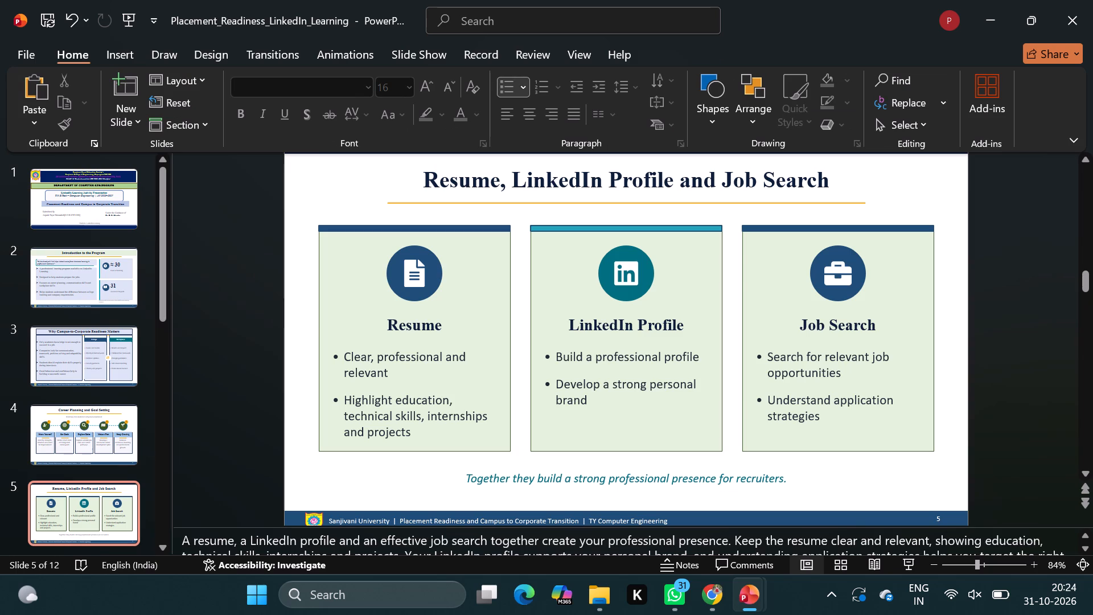
Fill the thin bar atop the LinkedIn Profile card with dark blue matching the other two cards' bars, and deselect it.
left_click(573, 227)
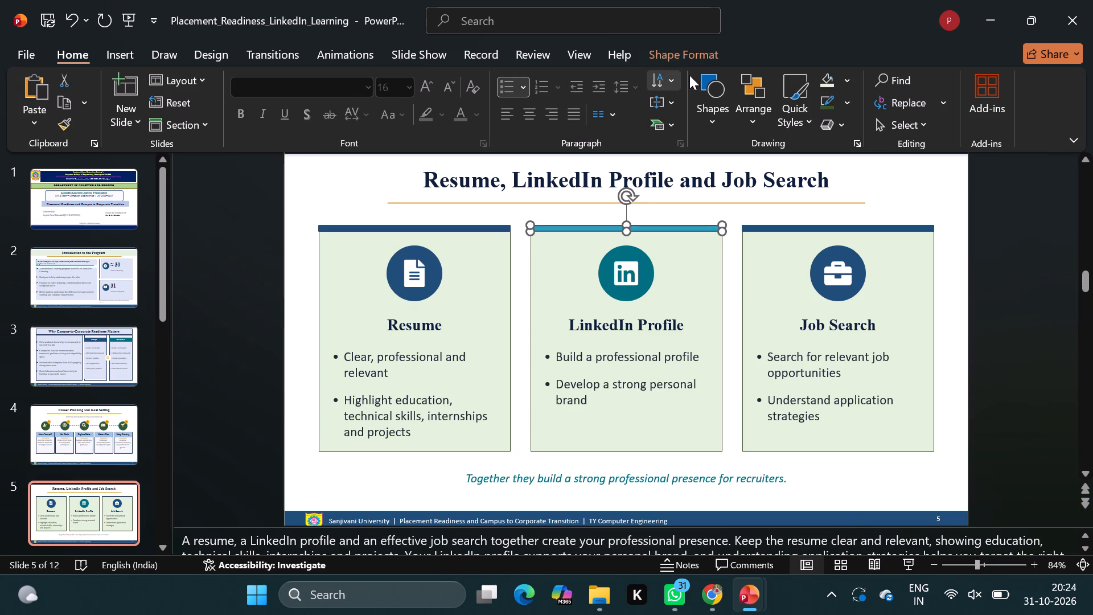
left_click(679, 58)
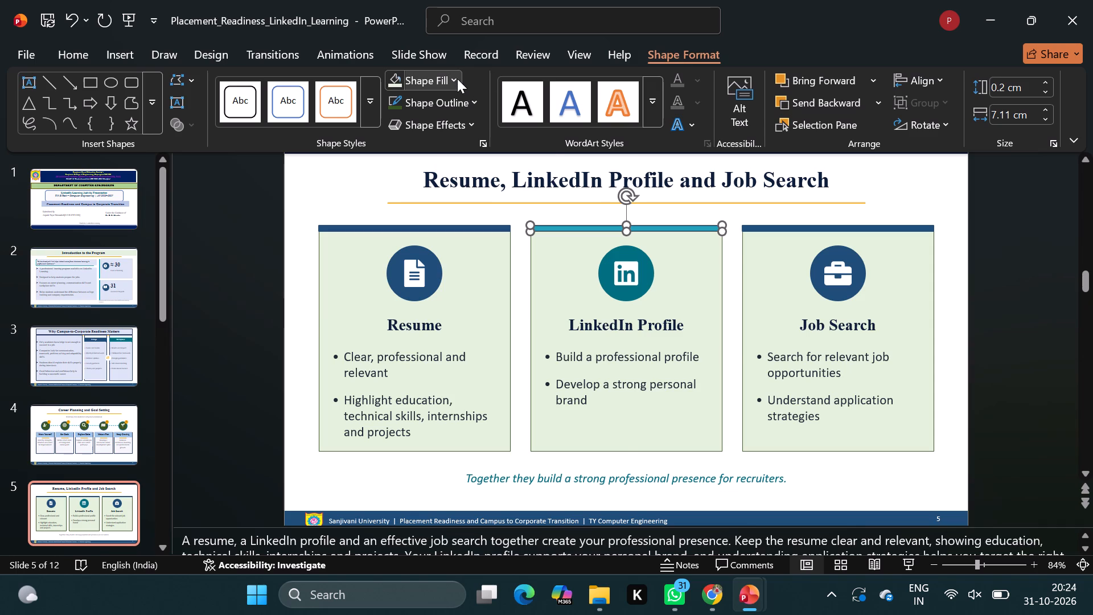
left_click(457, 79)
left_click(593, 280)
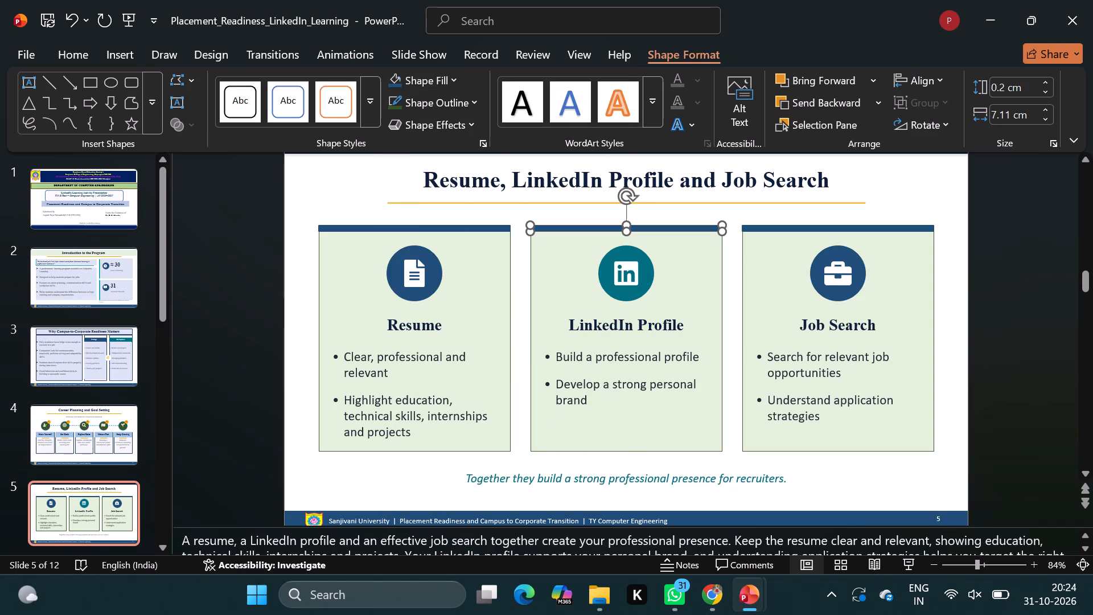
left_click(253, 342)
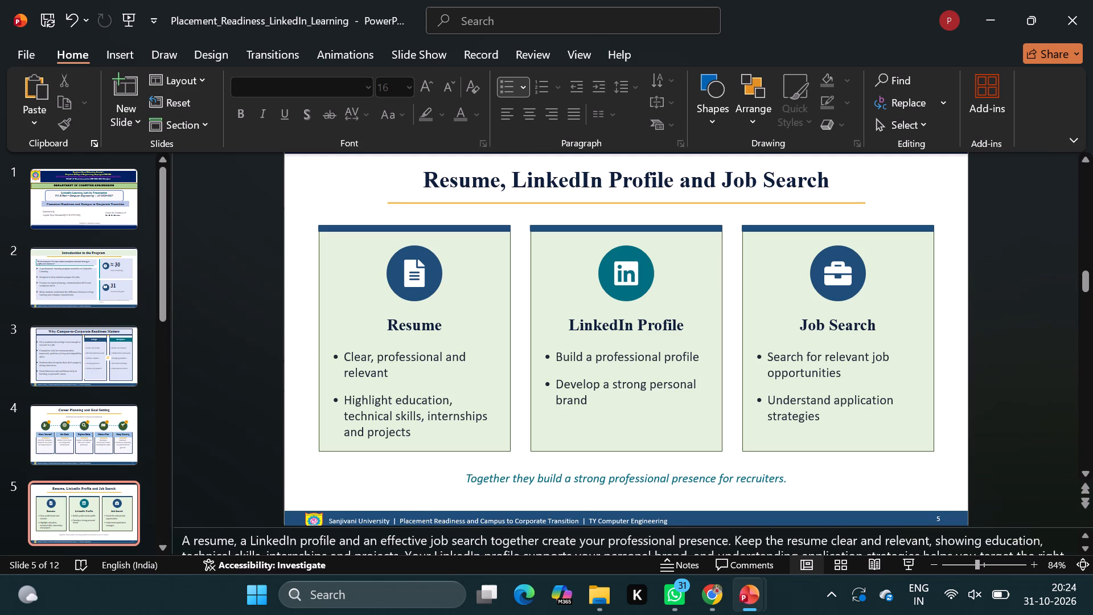
Save the presentation.
left_click(389, 473)
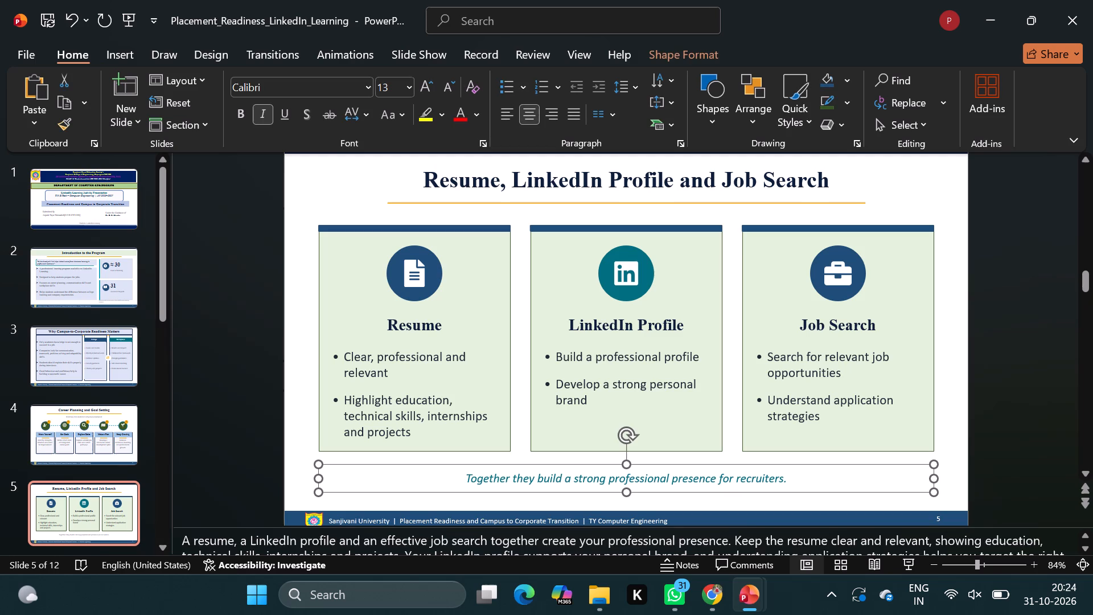
left_click(293, 445)
key("ctrl+s")
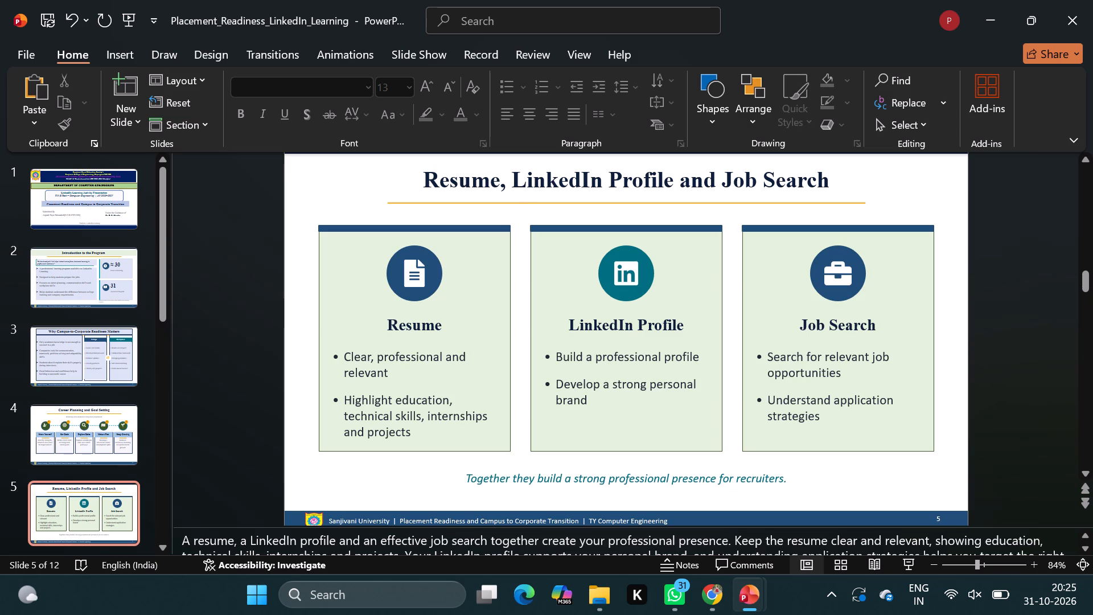
Outline the circular icon backgrounds on the LinkedIn Profile, Resume and Job Search cards in the darkest theme green.
left_click(655, 272)
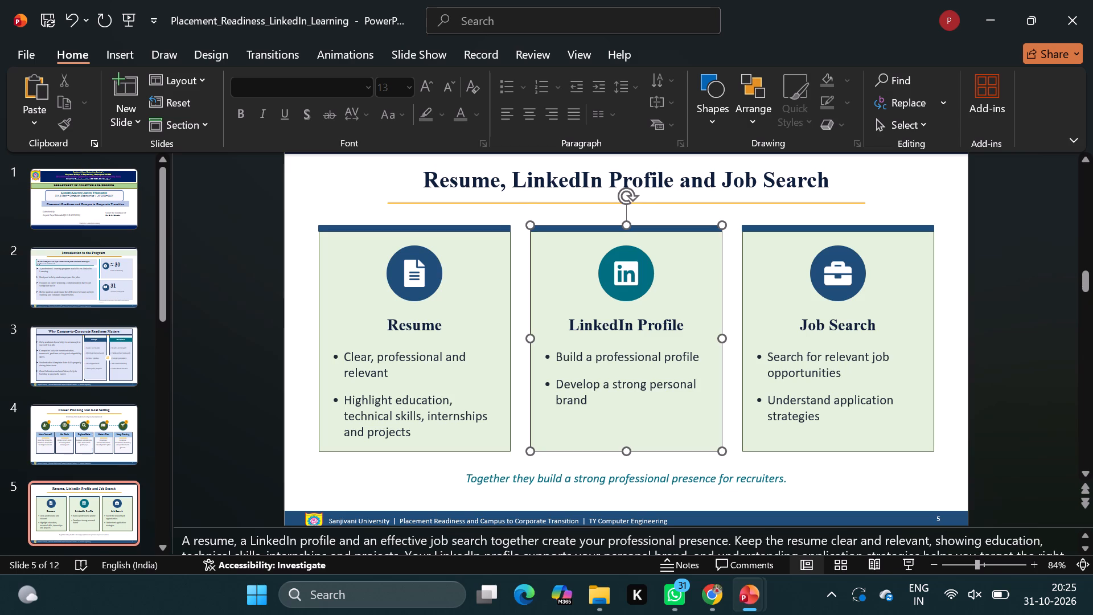
left_click(651, 270)
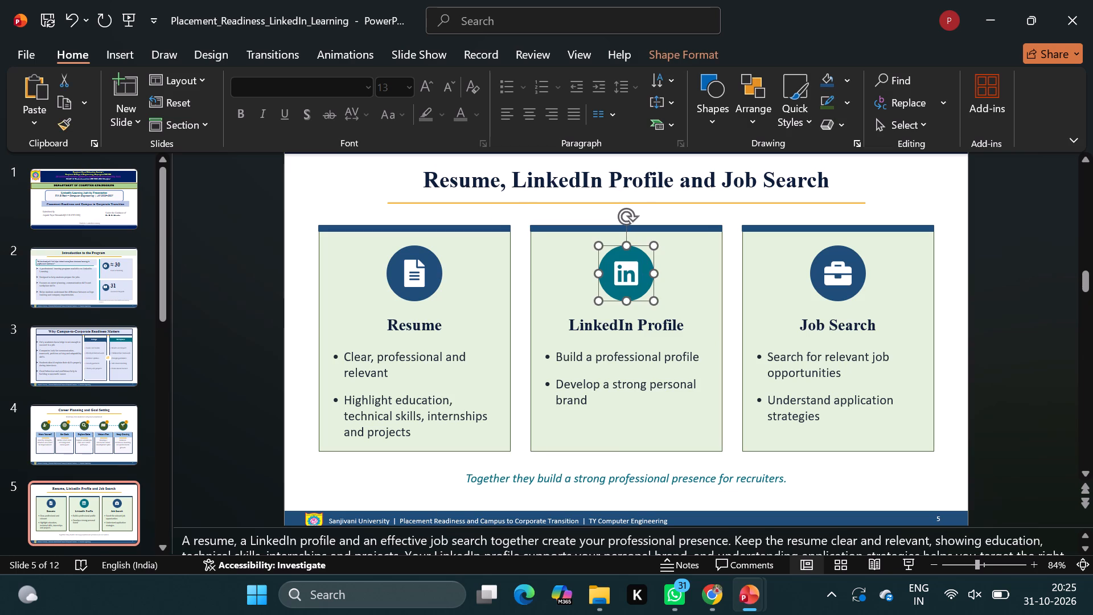
left_click(639, 256)
left_click(675, 66)
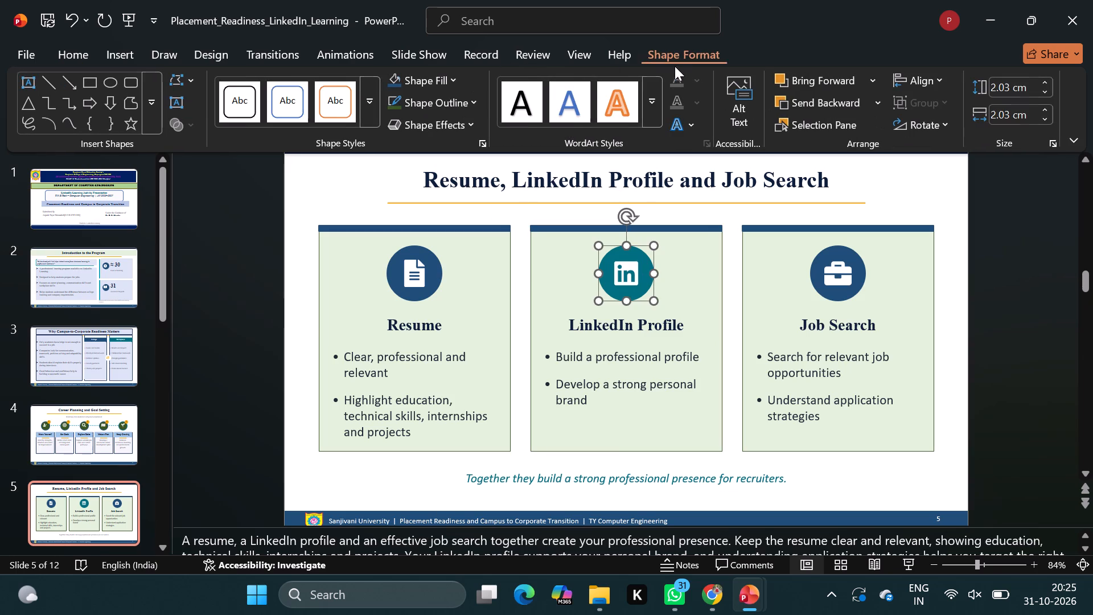
left_click(474, 97)
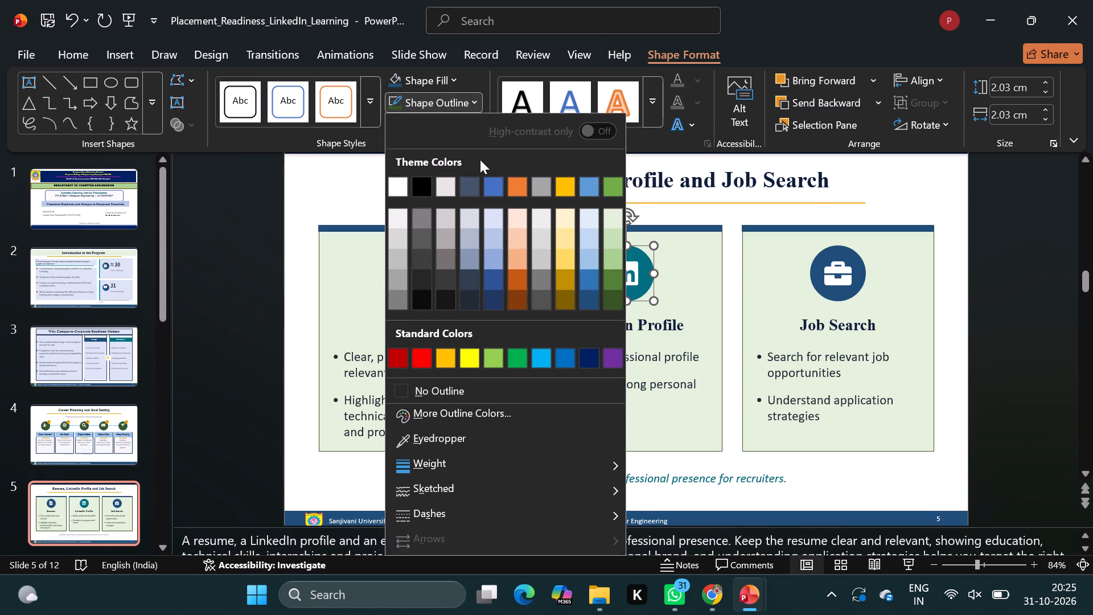
left_click(611, 293)
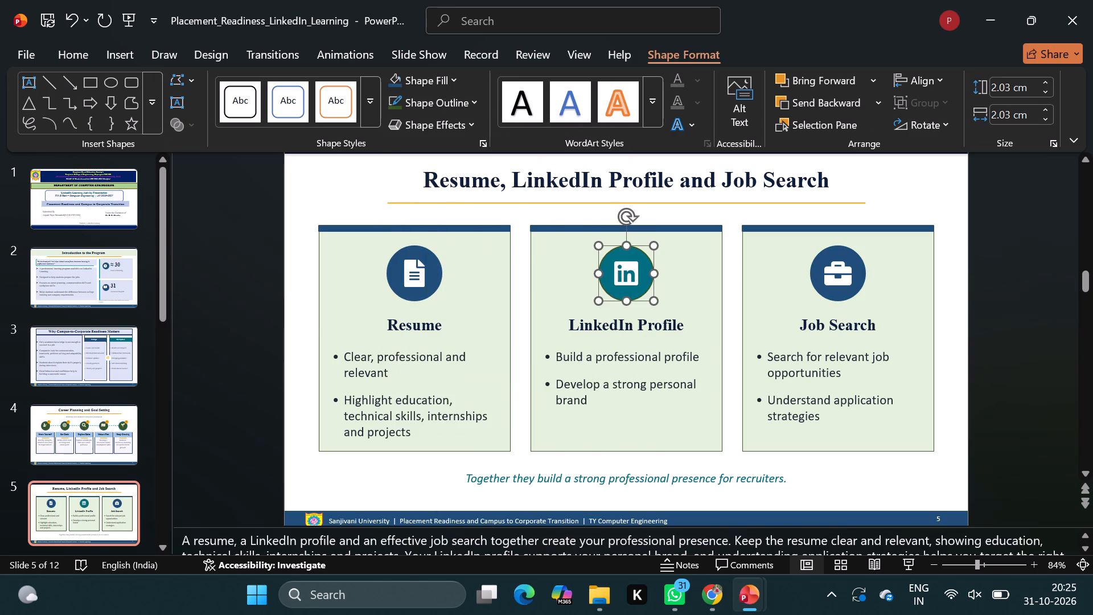
left_click(433, 253)
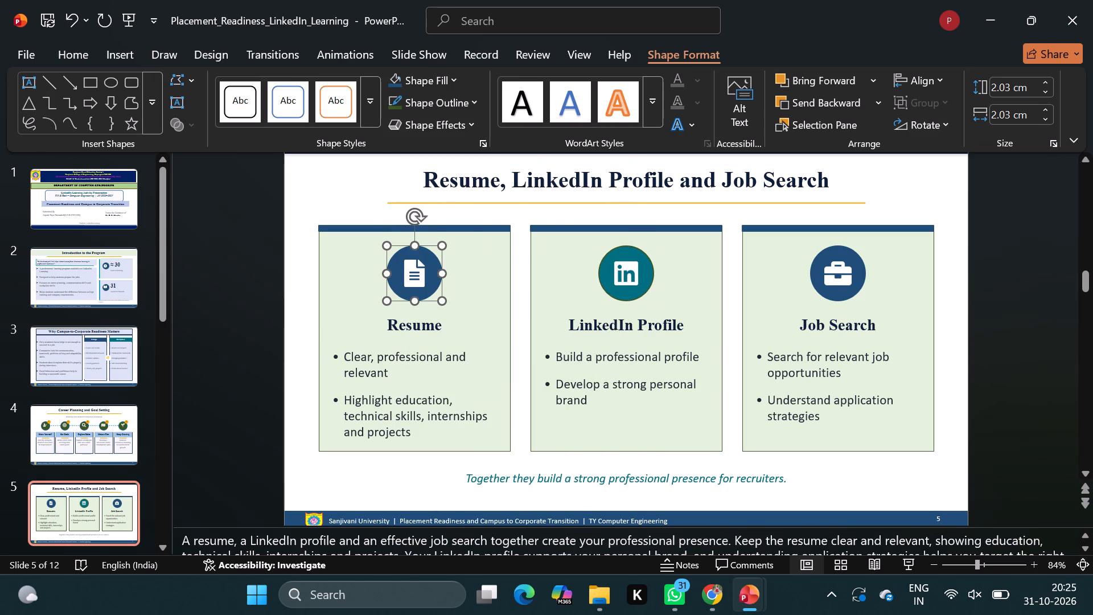
left_click(395, 100)
left_click(835, 295)
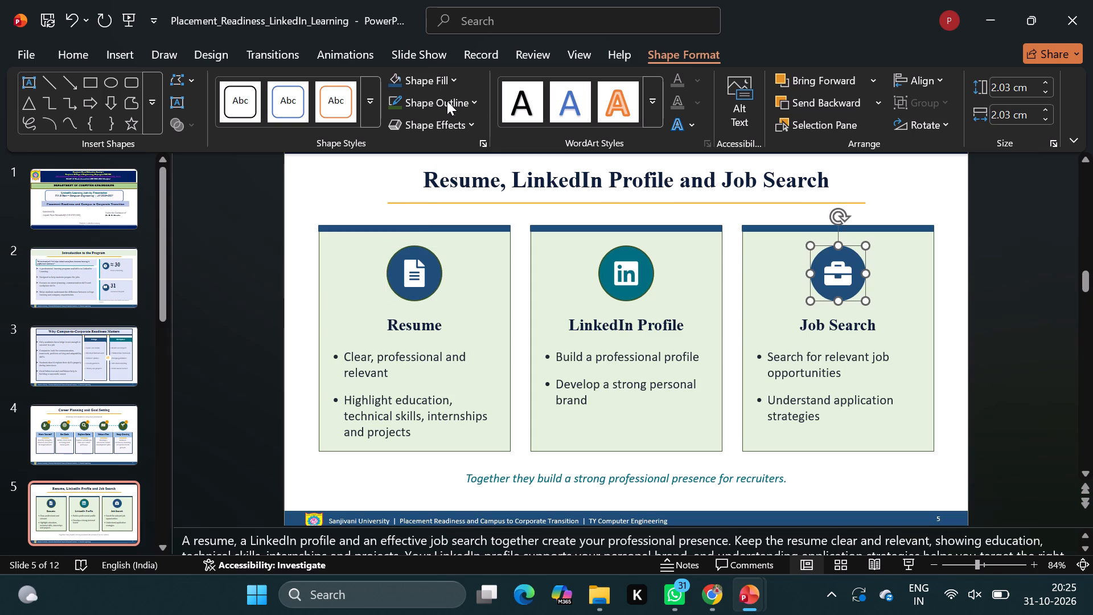
left_click(392, 101)
left_click(233, 319)
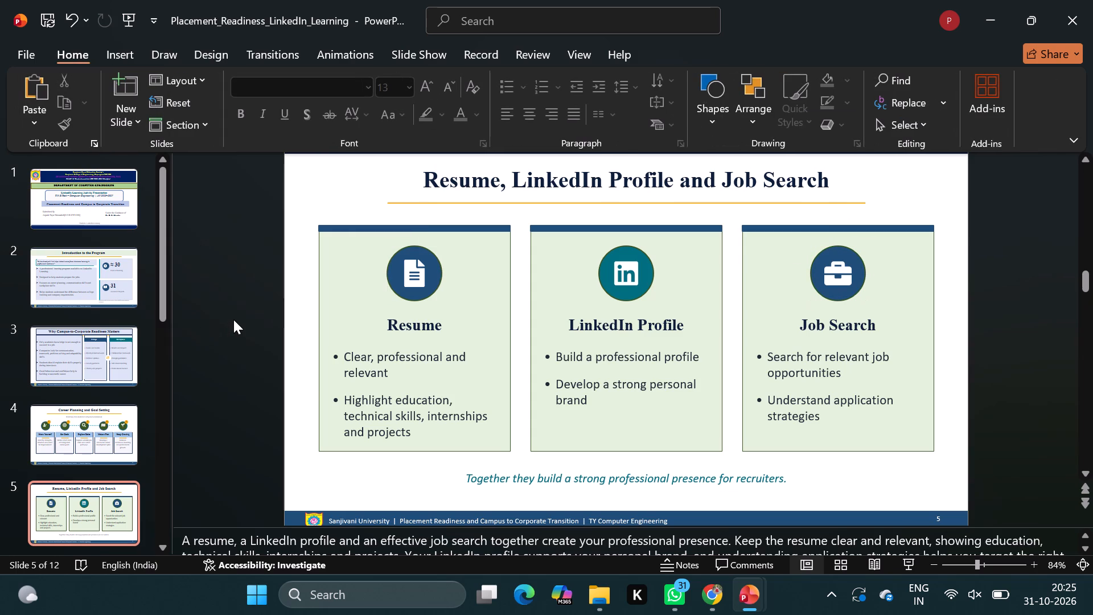
Save the presentation with the new icon outlines.
key("ctrl+s")
key("ctrl+s")
Set both bullets in the Resume card to Times New Roman.
triple_click(382, 413)
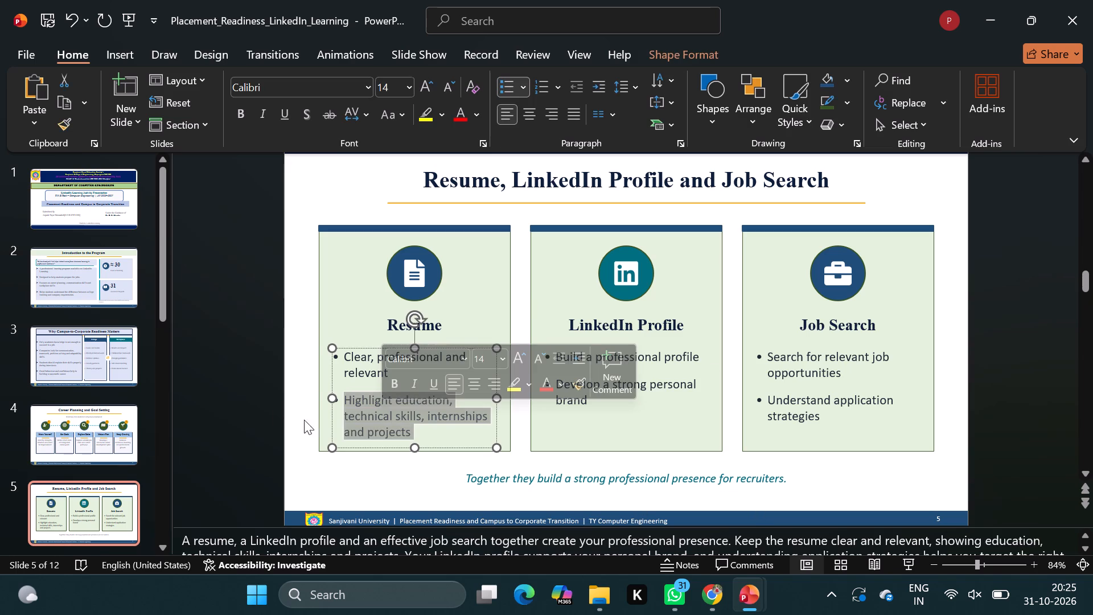
left_click(385, 361)
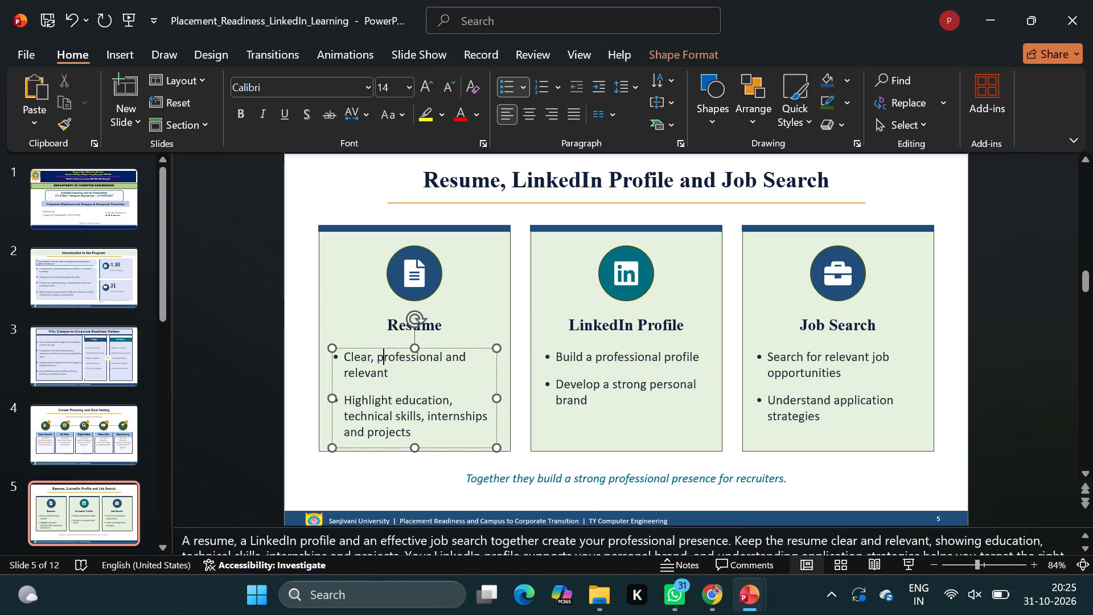
key("ctrl+a")
left_click(300, 83)
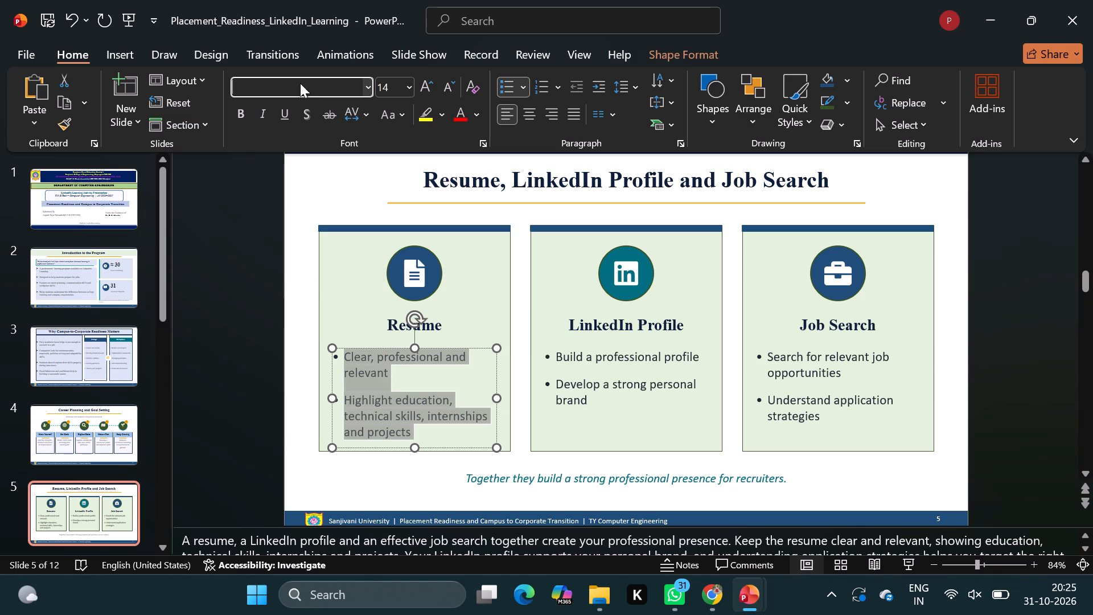
type("tim")
key("Return")
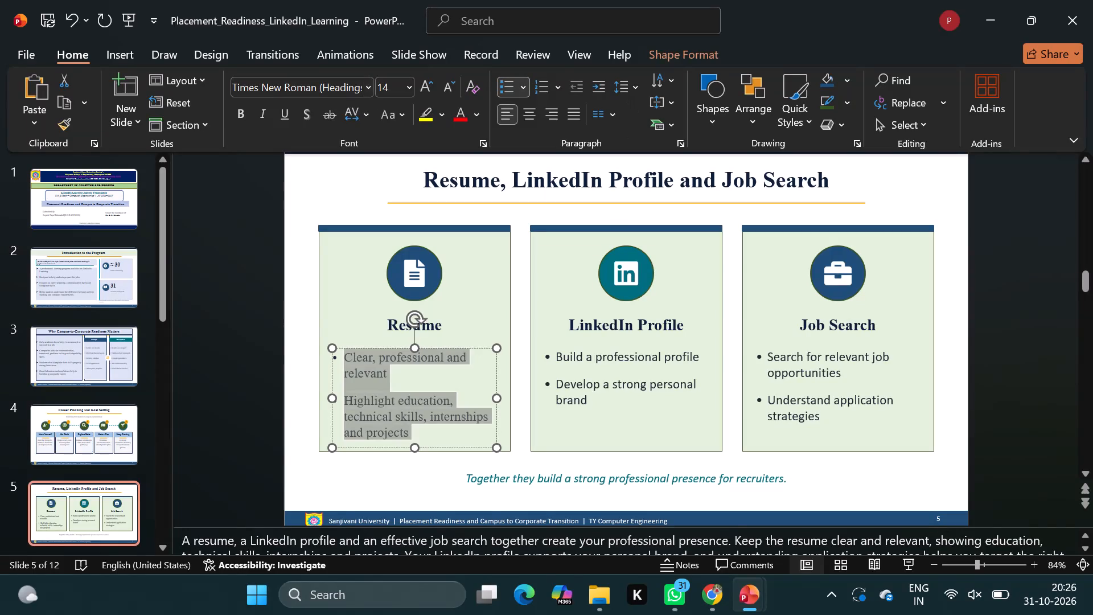
Set both bullets in the LinkedIn Profile card to Times New Roman.
left_click(642, 344)
left_click(621, 409)
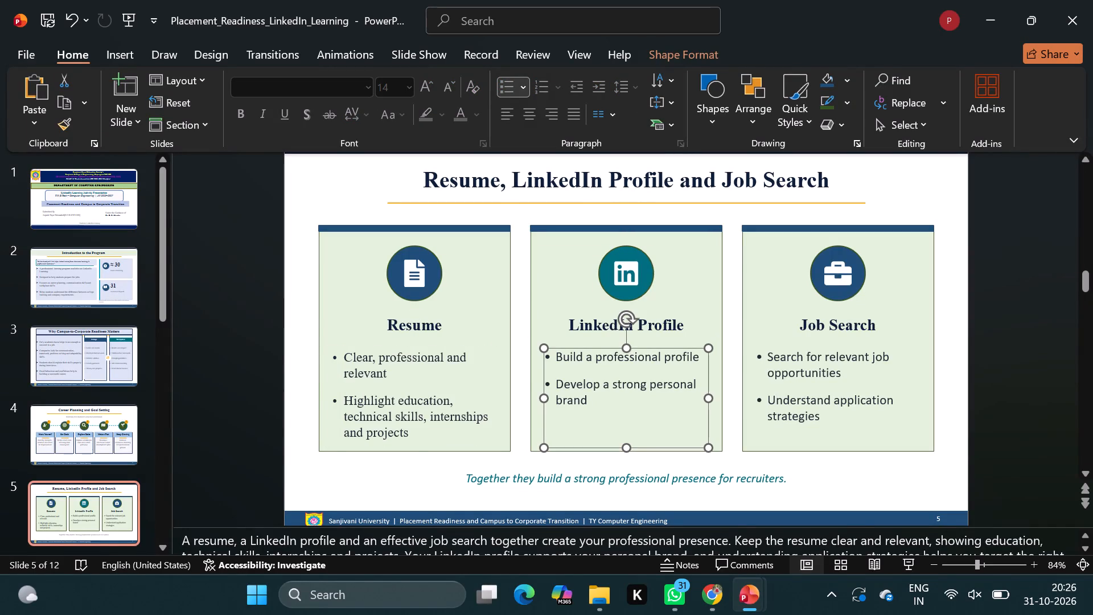
left_click(454, 402)
left_click_drag(454, 402, 438, 405)
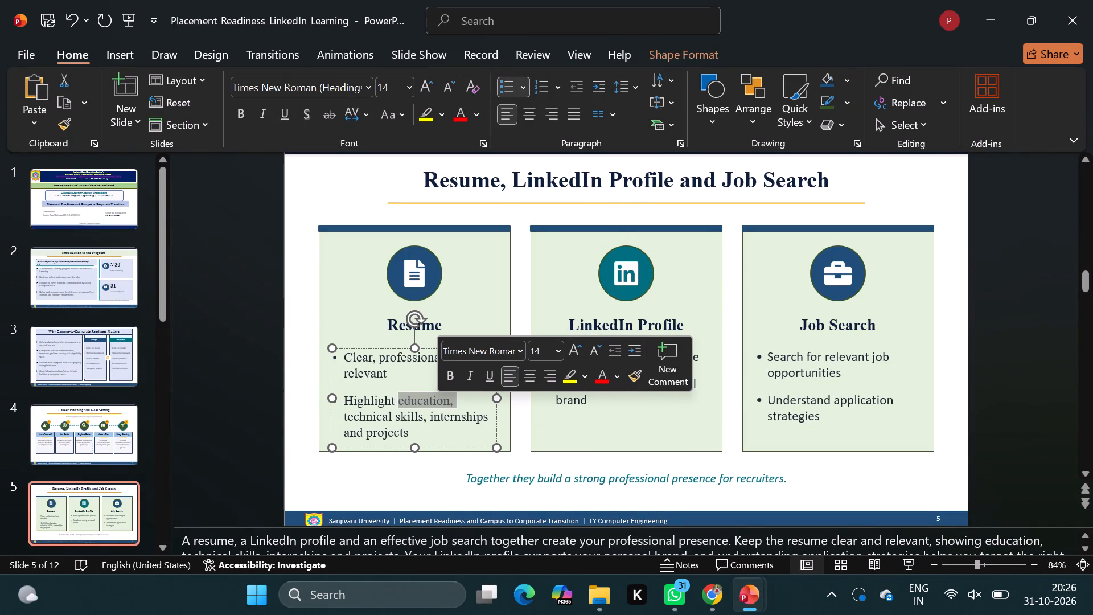
left_click(644, 367)
left_click(639, 369)
left_click(602, 433)
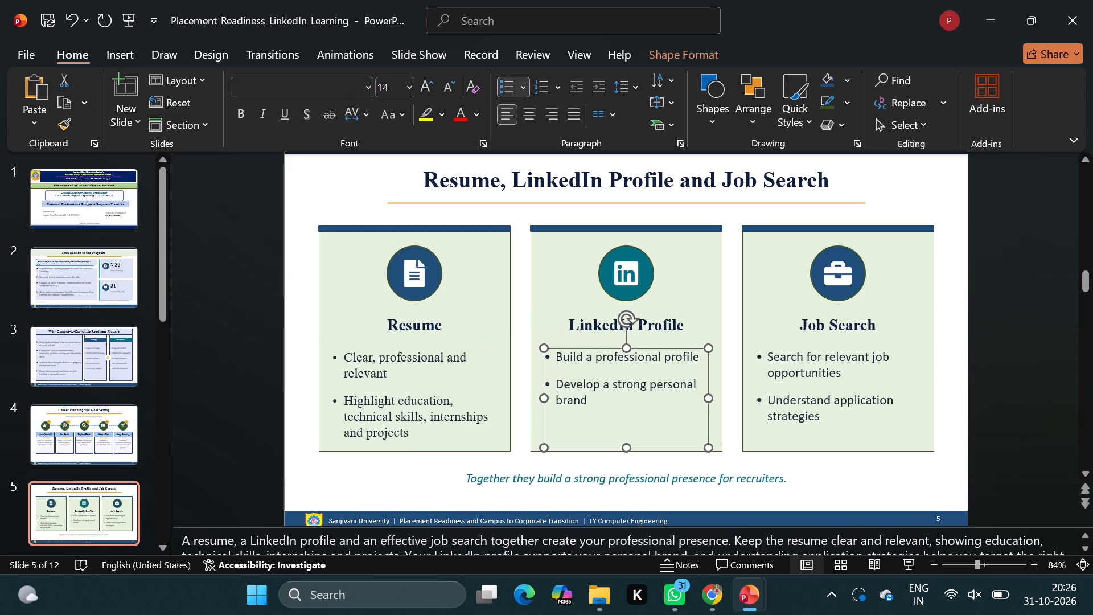
left_click_drag(552, 356, 603, 409)
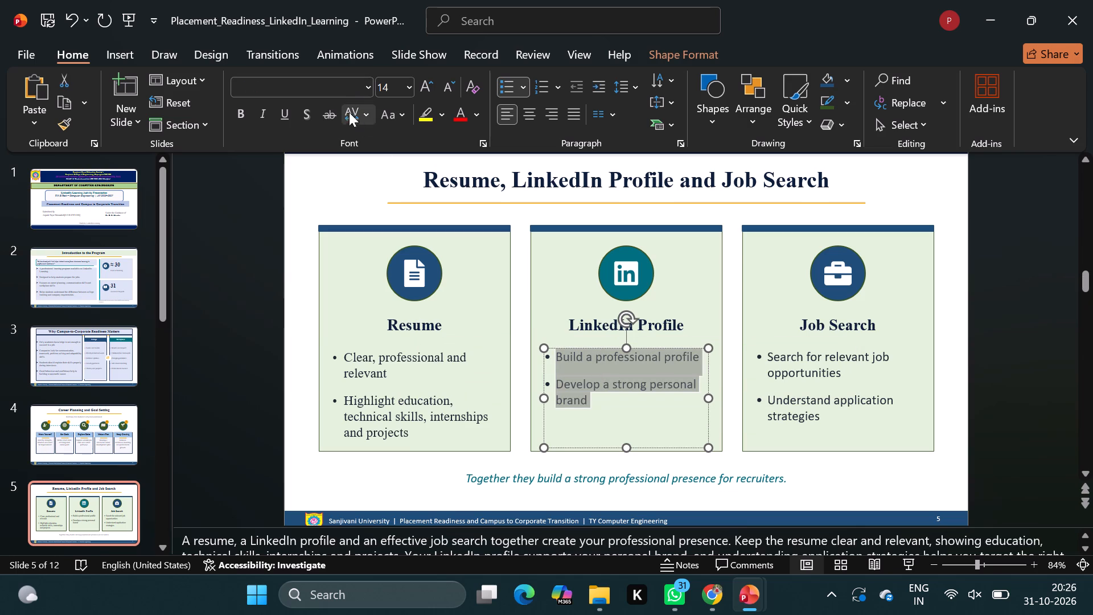
left_click(326, 87)
type("tim")
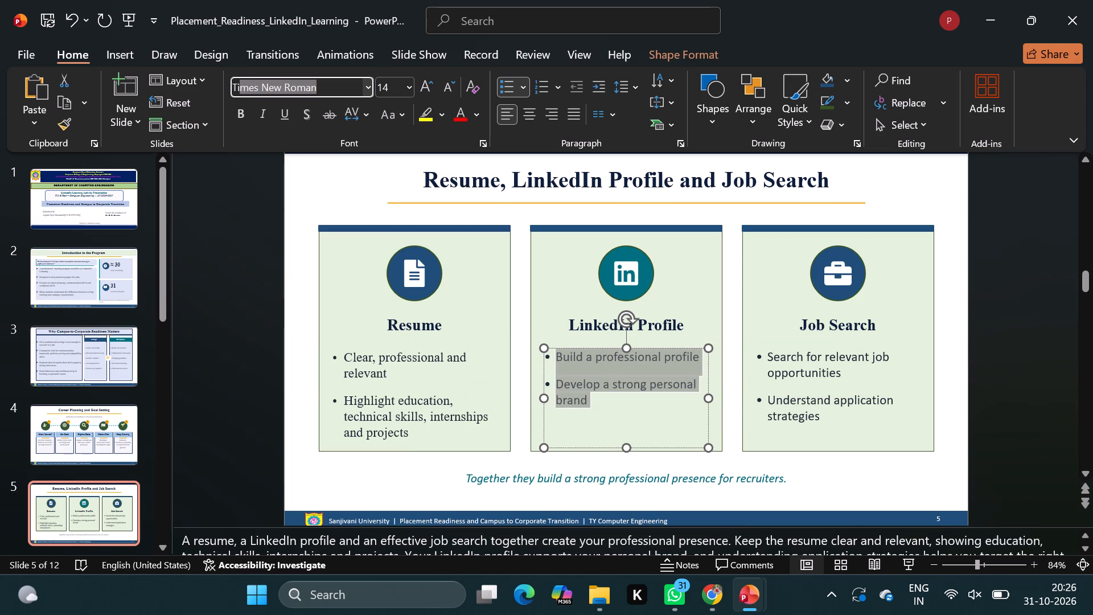
key("Return")
Set both bullets in the Job Search card to Times New Roman, and deselect the text box.
left_click(813, 378)
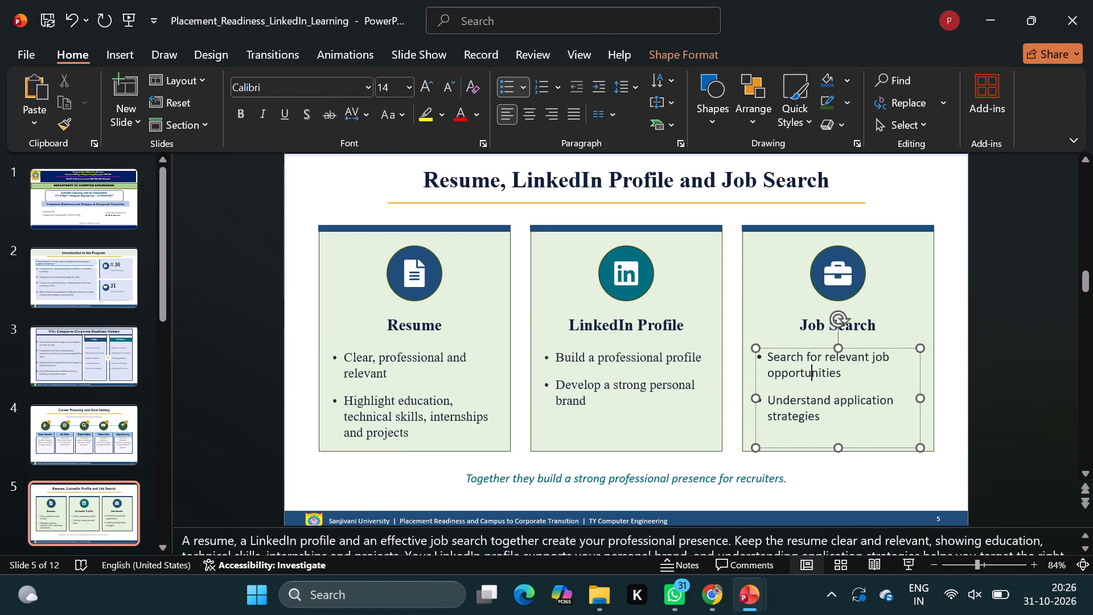
key("ctrl+a")
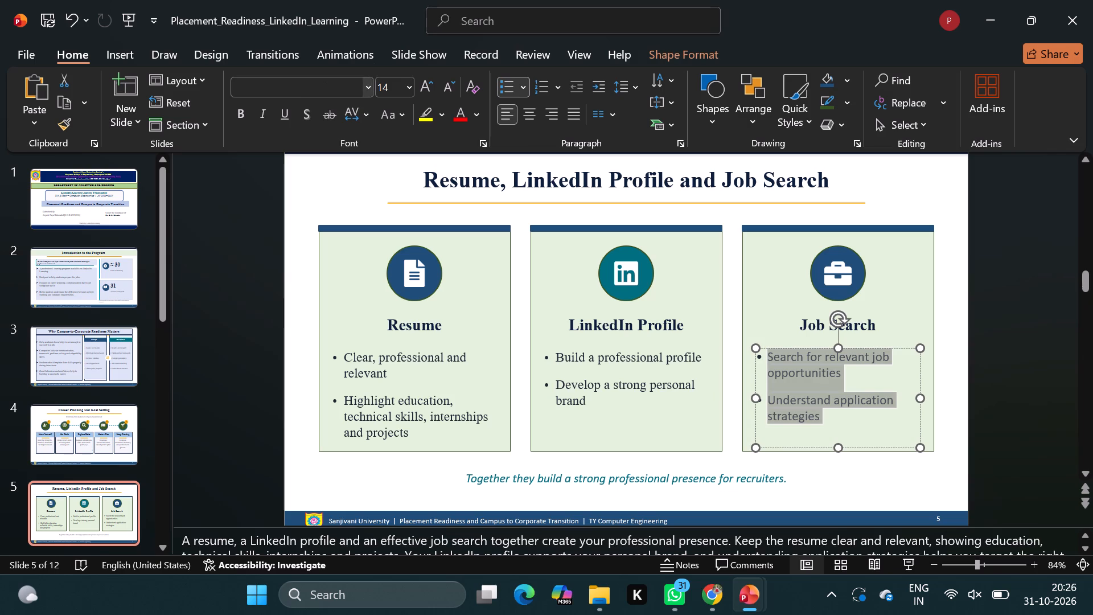
left_click(331, 85)
type("tim")
key("Return")
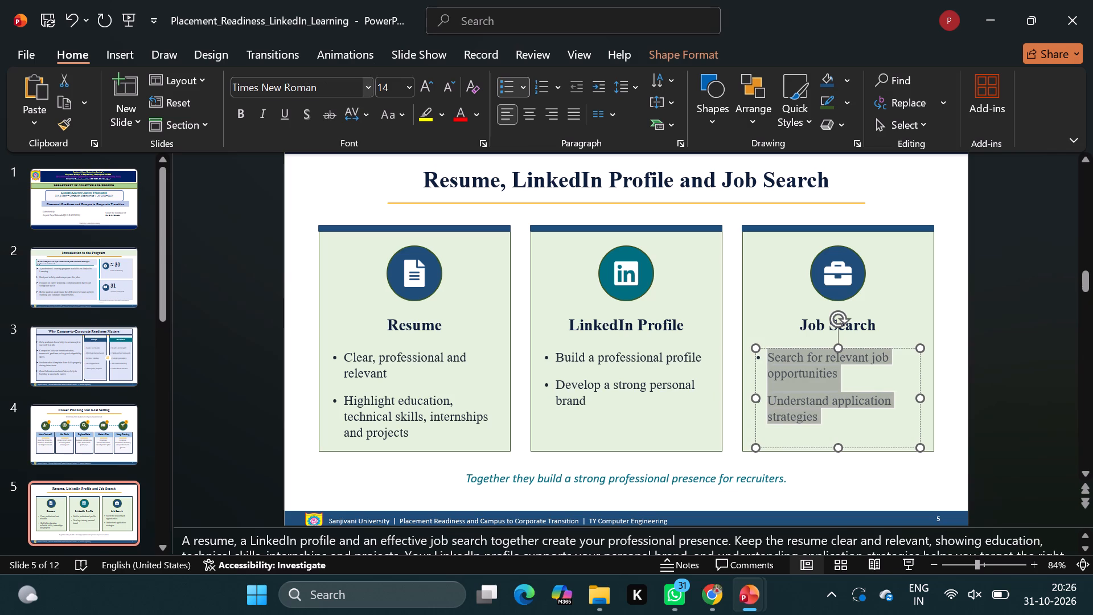
left_click(219, 337)
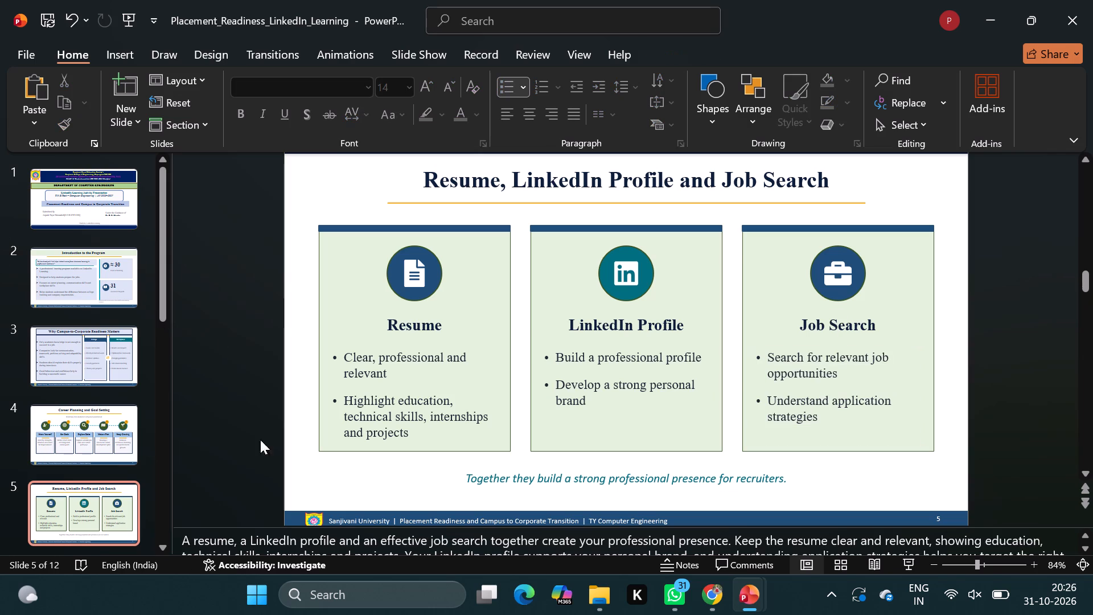
On slide 6, fill the Verbal & Written card with the light blue theme colour.
scroll(89, 441, "down", 1)
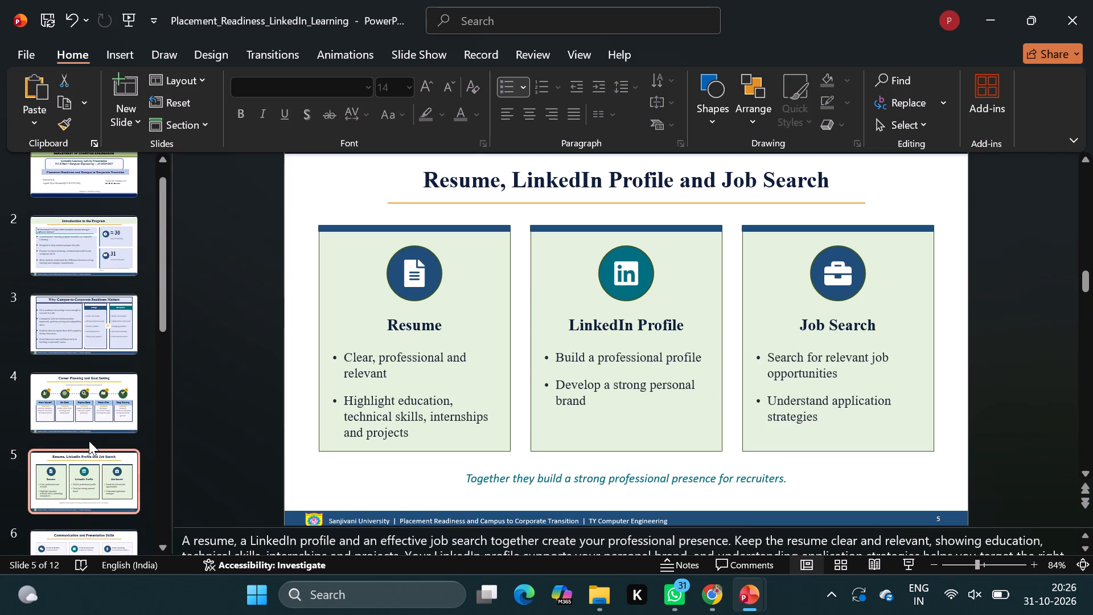
scroll(89, 441, "down", 1)
left_click(96, 475)
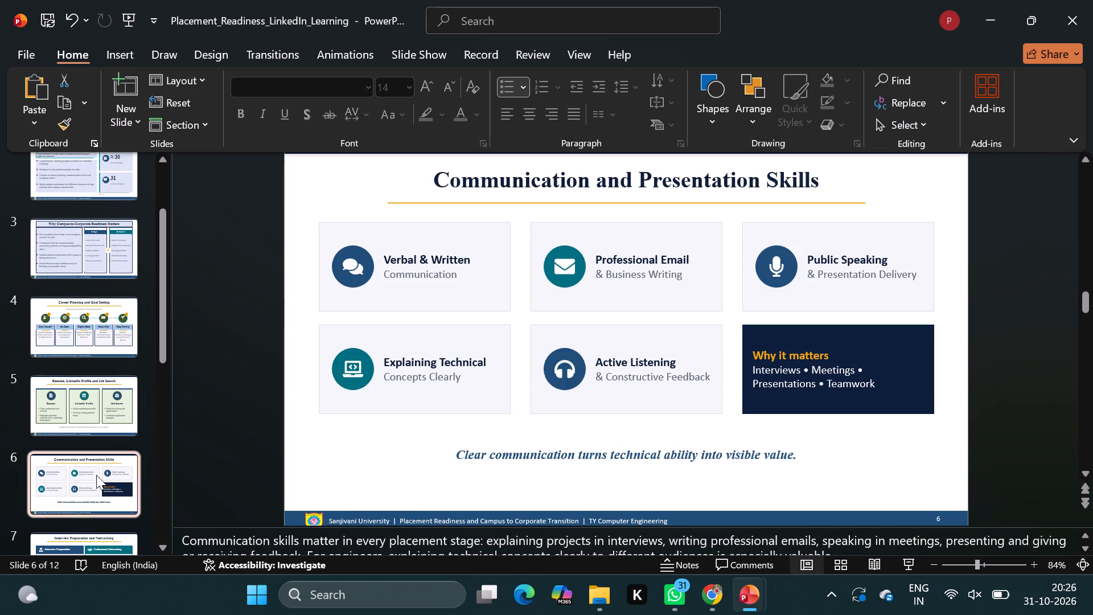
left_click(508, 274)
left_click(437, 301)
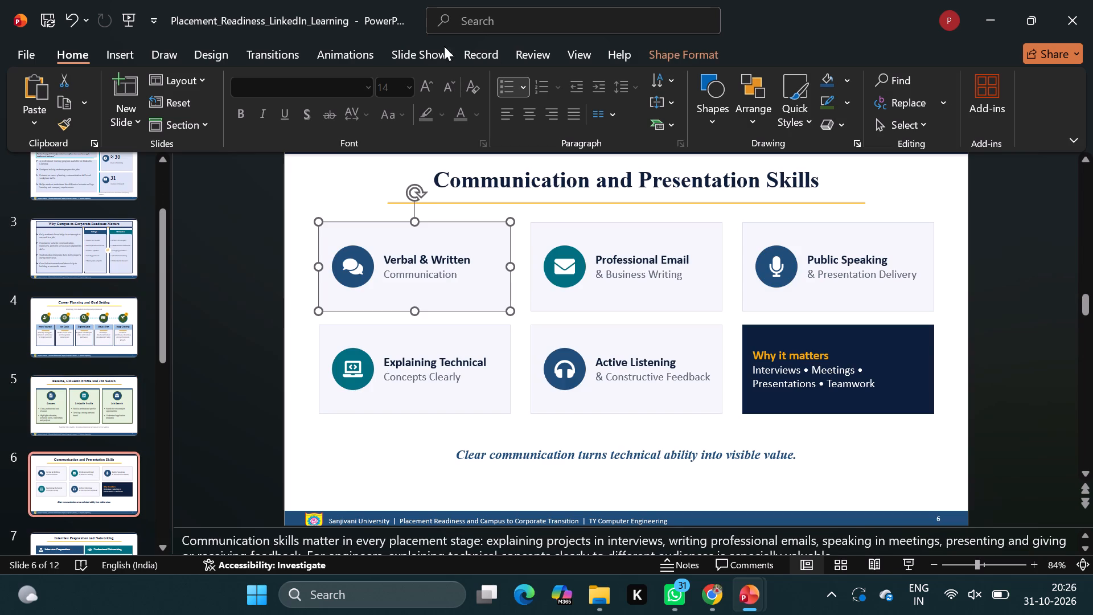
left_click(675, 42)
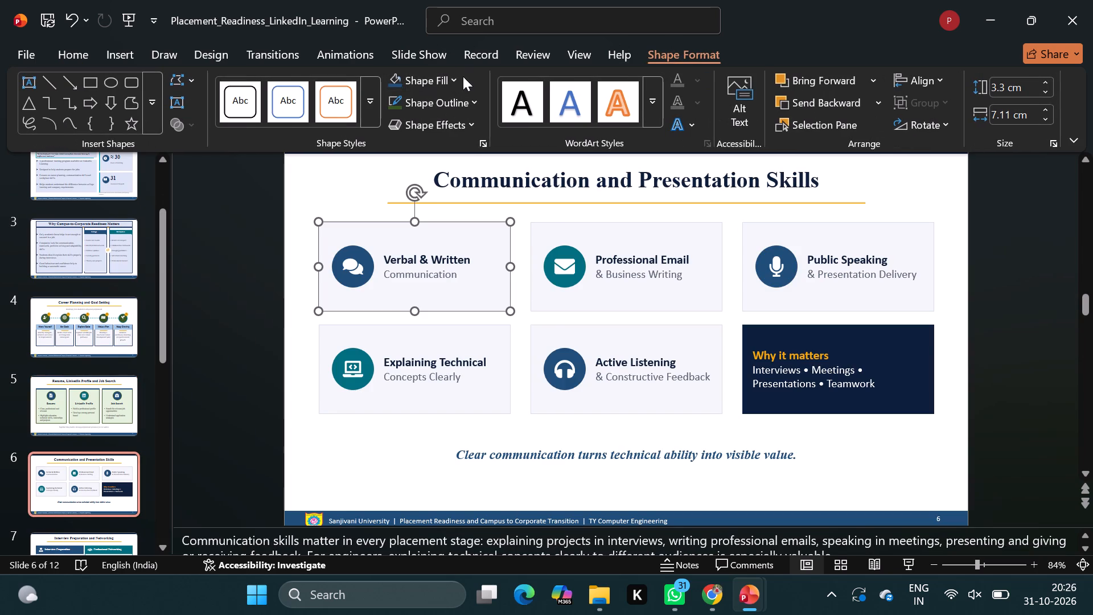
left_click(450, 79)
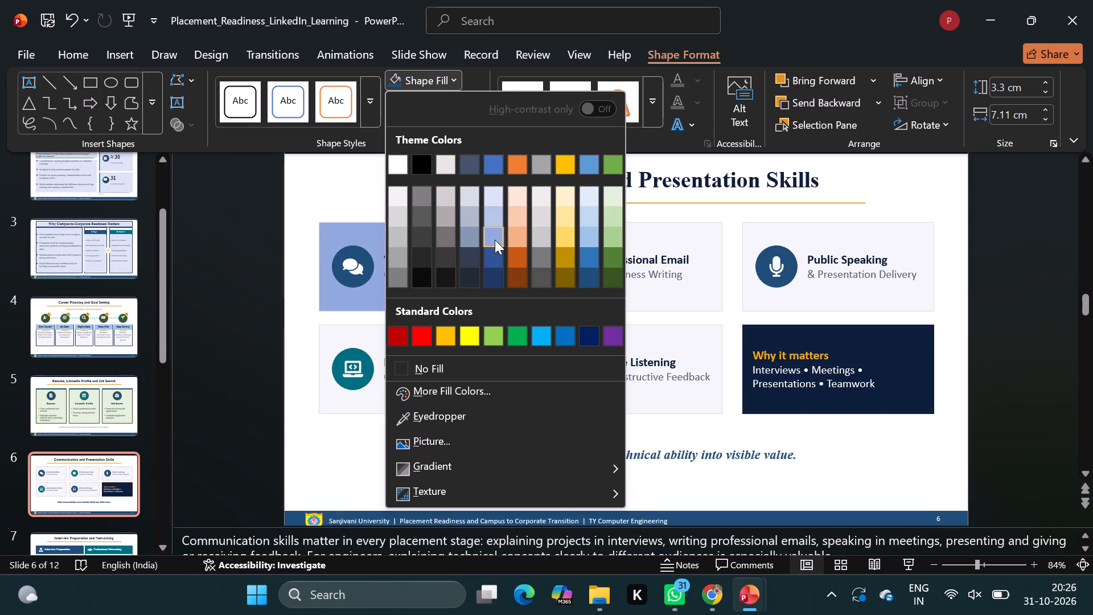
left_click(496, 206)
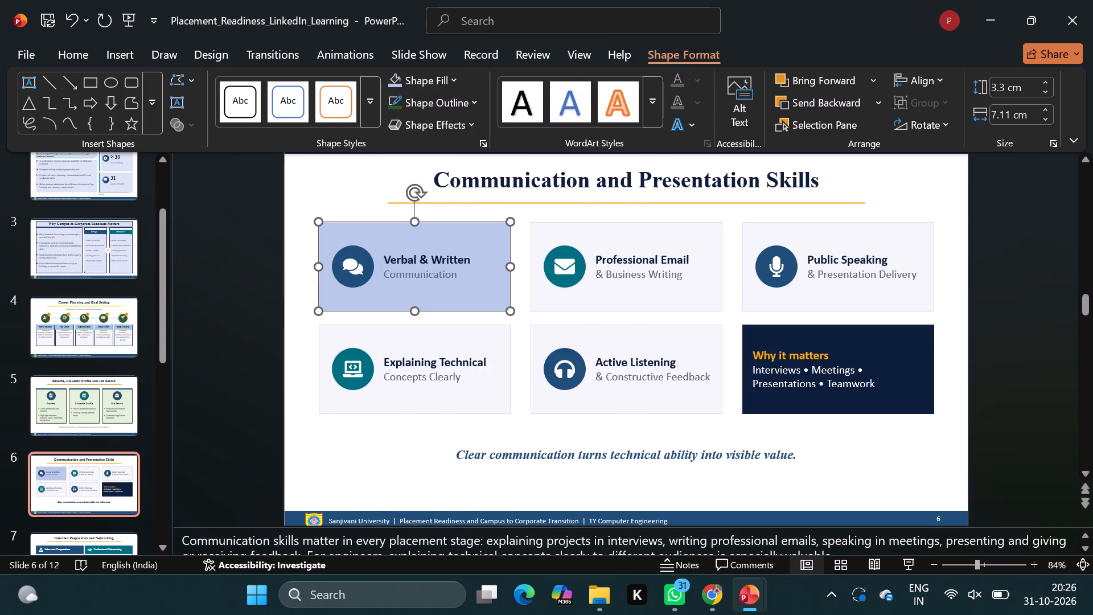
Apply the same light blue fill to the Professional Email, Public Speaking, Explaining Technical and Active Listening cards.
left_click(574, 233)
left_click(397, 89)
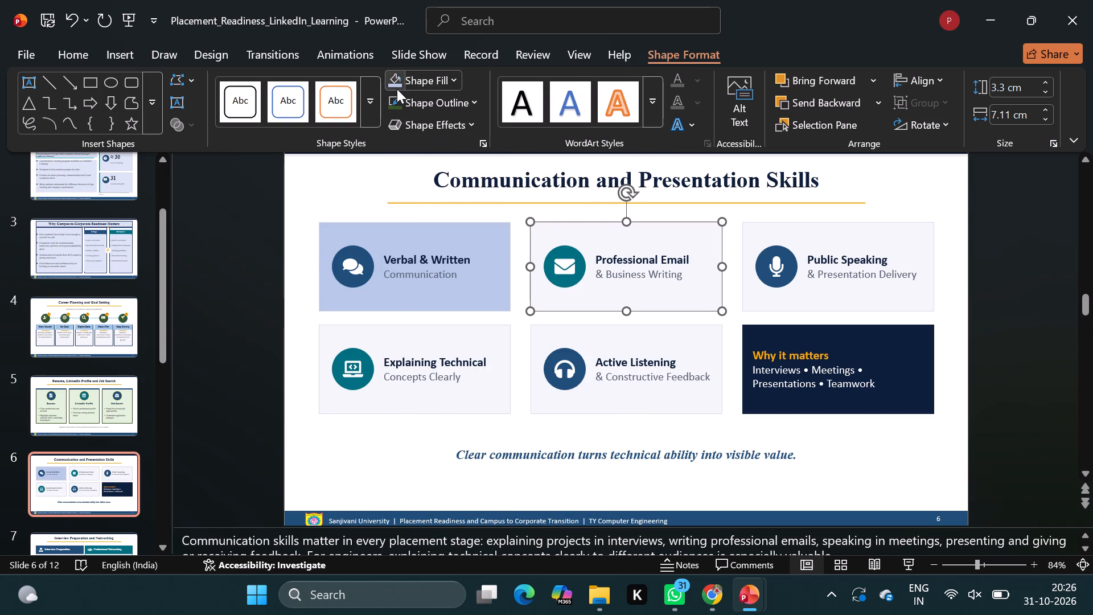
left_click(853, 245)
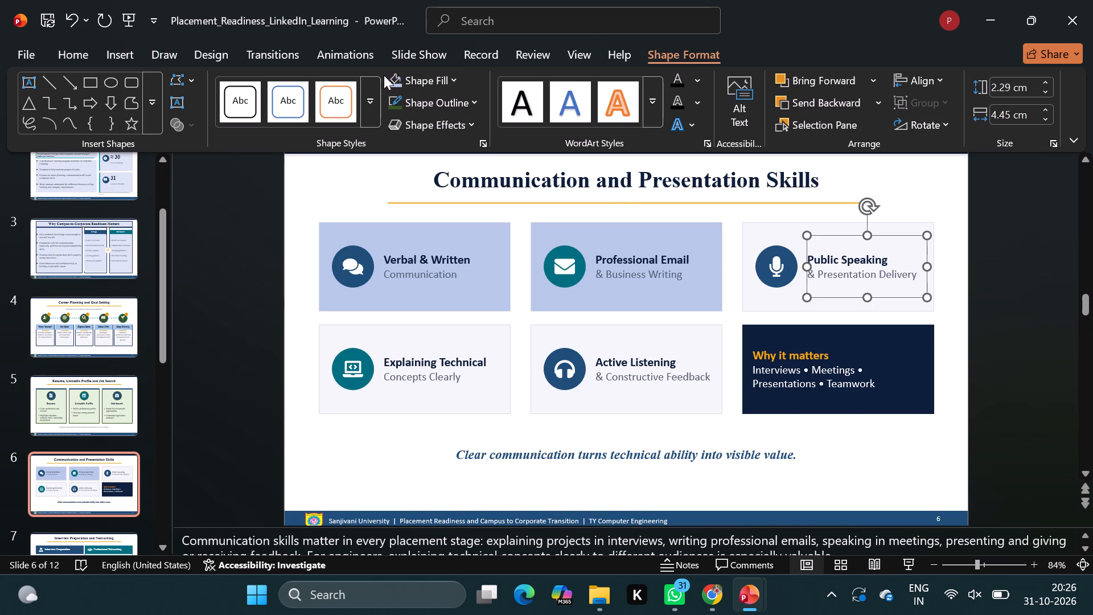
left_click(776, 229)
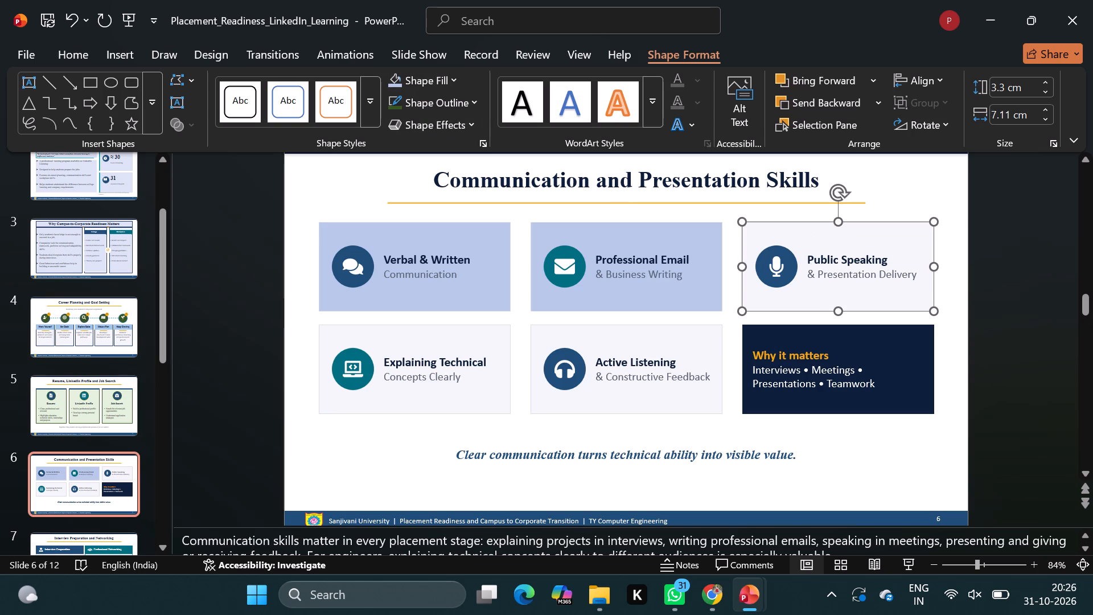
left_click(397, 87)
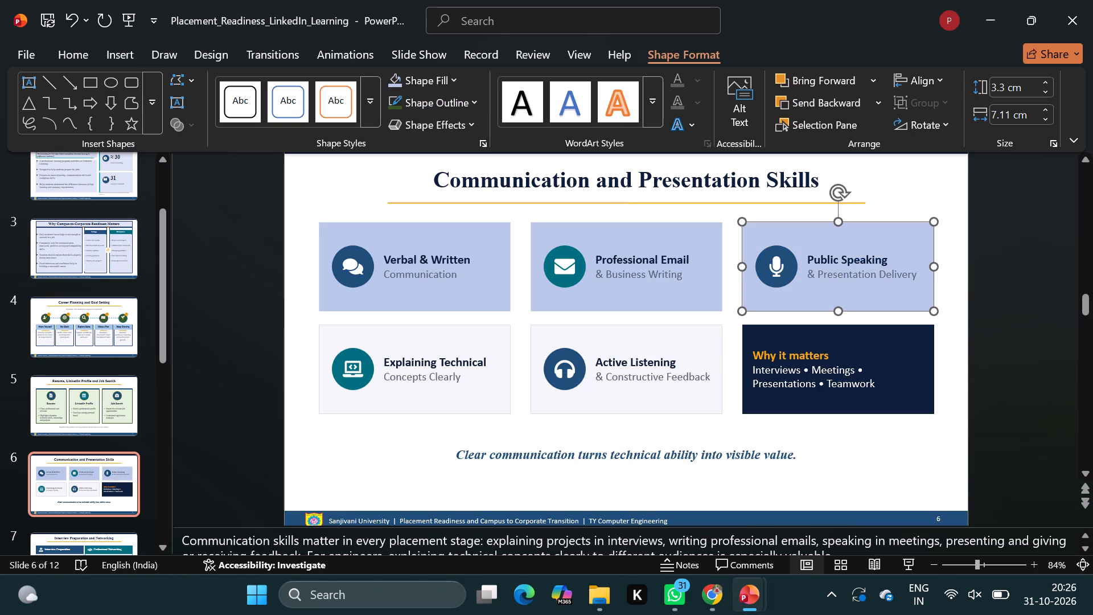
left_click(421, 335)
left_click(389, 80)
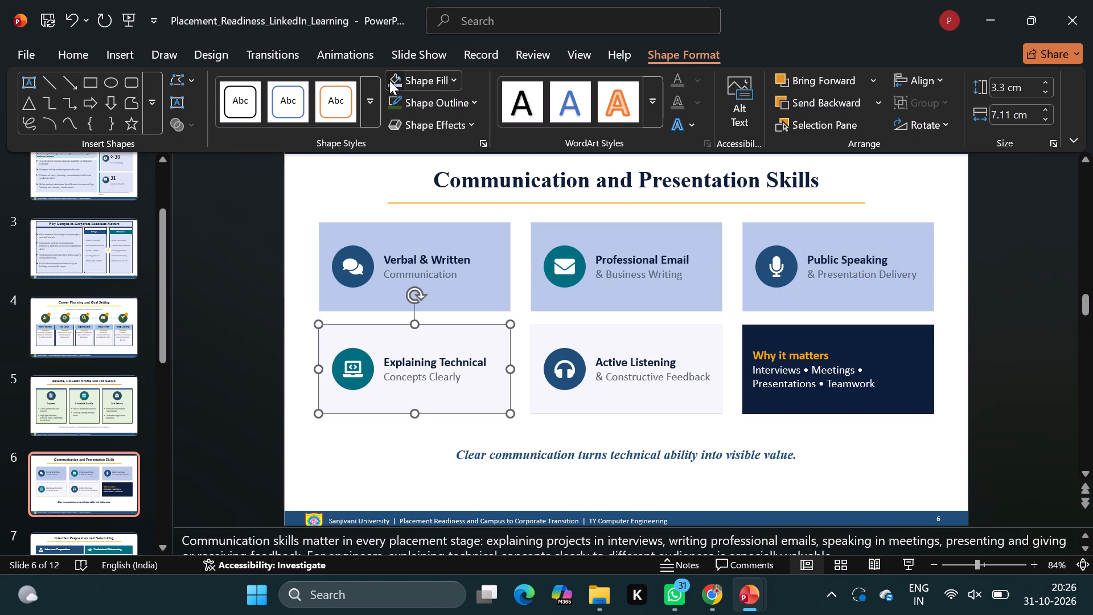
left_click(601, 338)
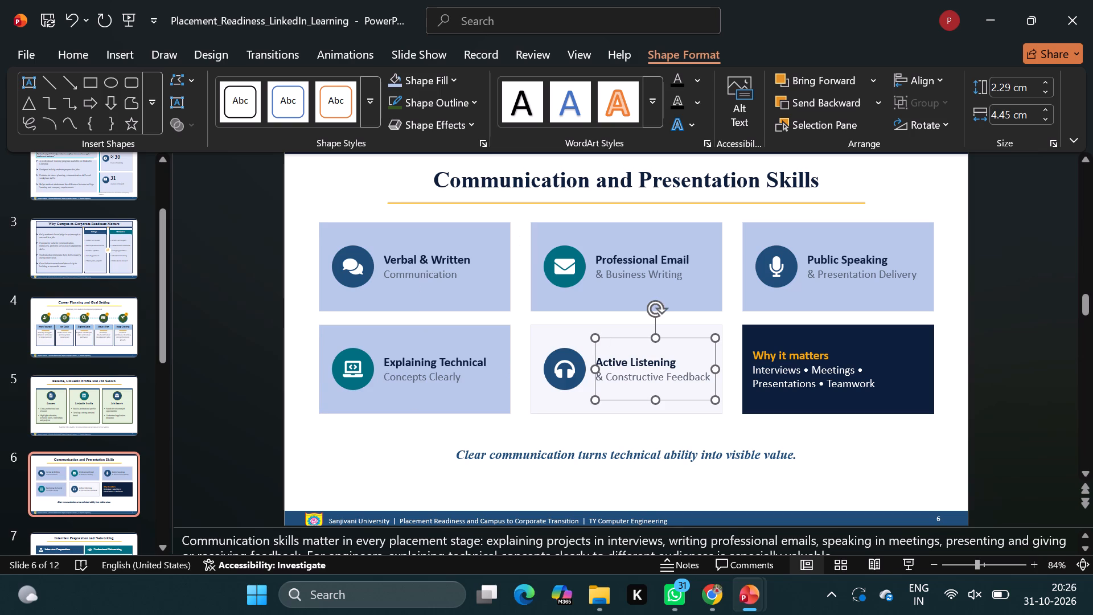
left_click(565, 331)
left_click(392, 81)
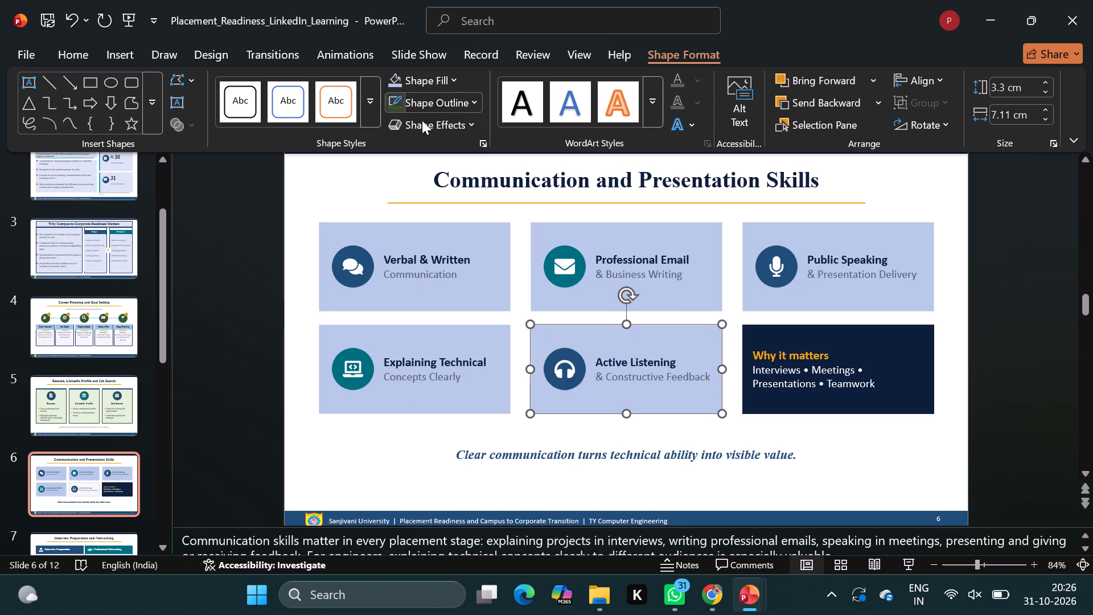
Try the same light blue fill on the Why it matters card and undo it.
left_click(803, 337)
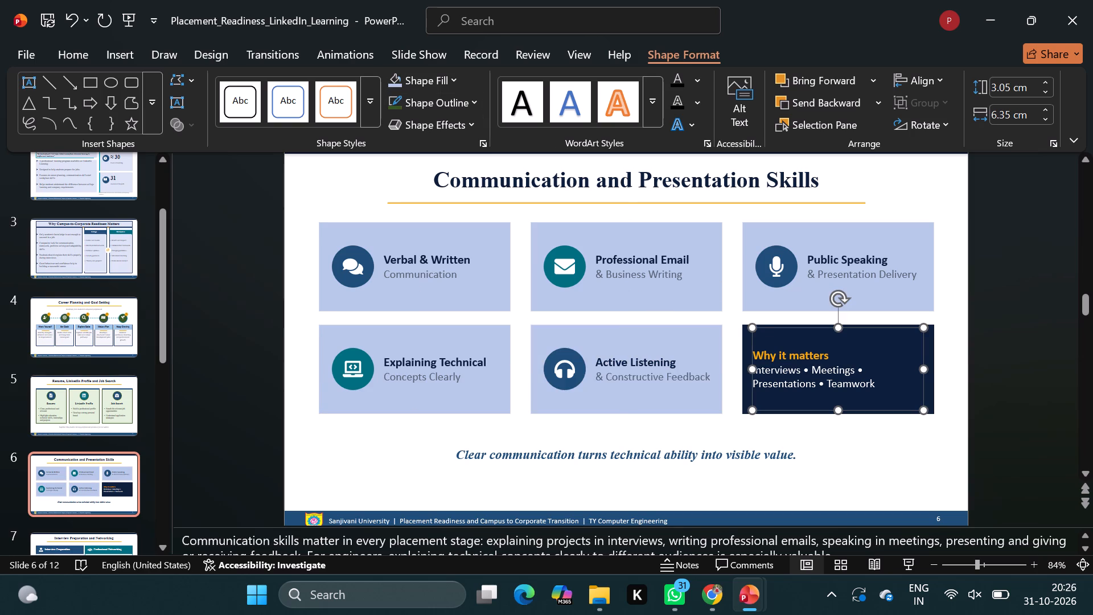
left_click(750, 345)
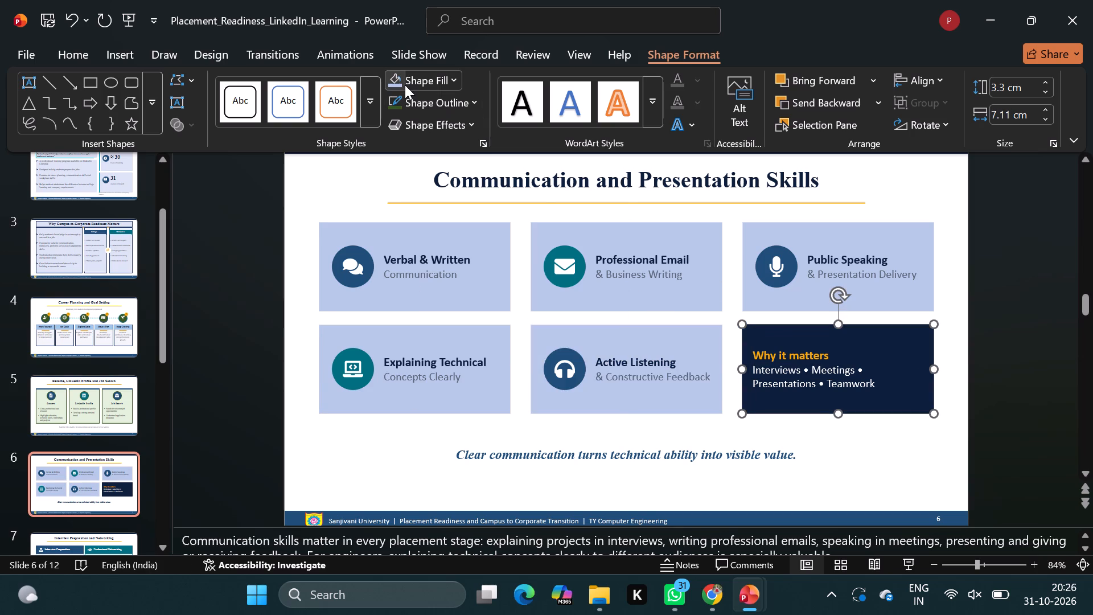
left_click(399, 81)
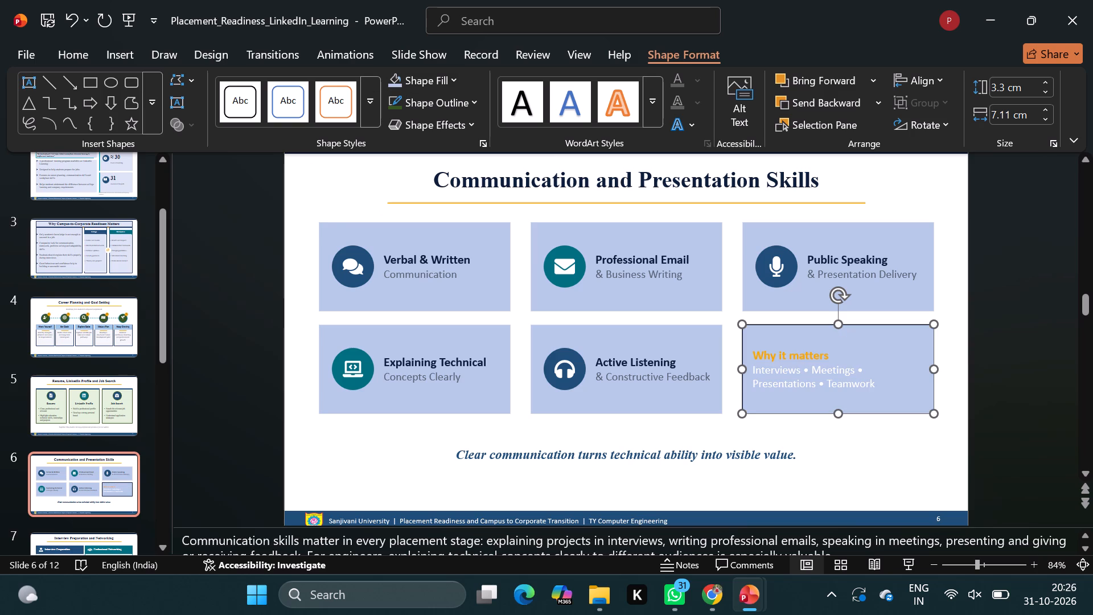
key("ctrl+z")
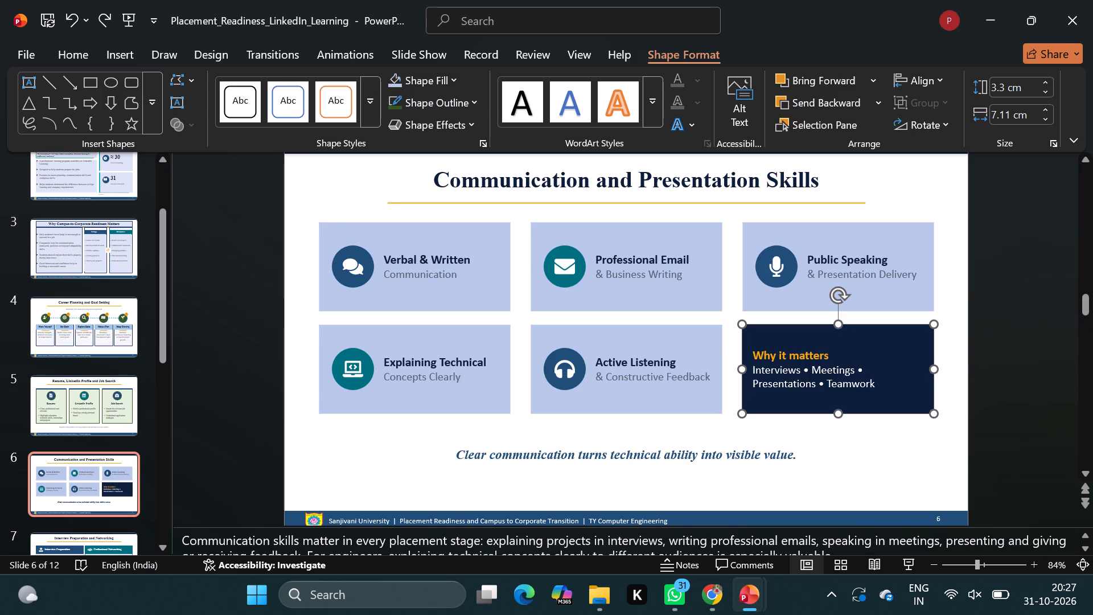
Give the Verbal & Written card a dark blue outline.
left_click(497, 269)
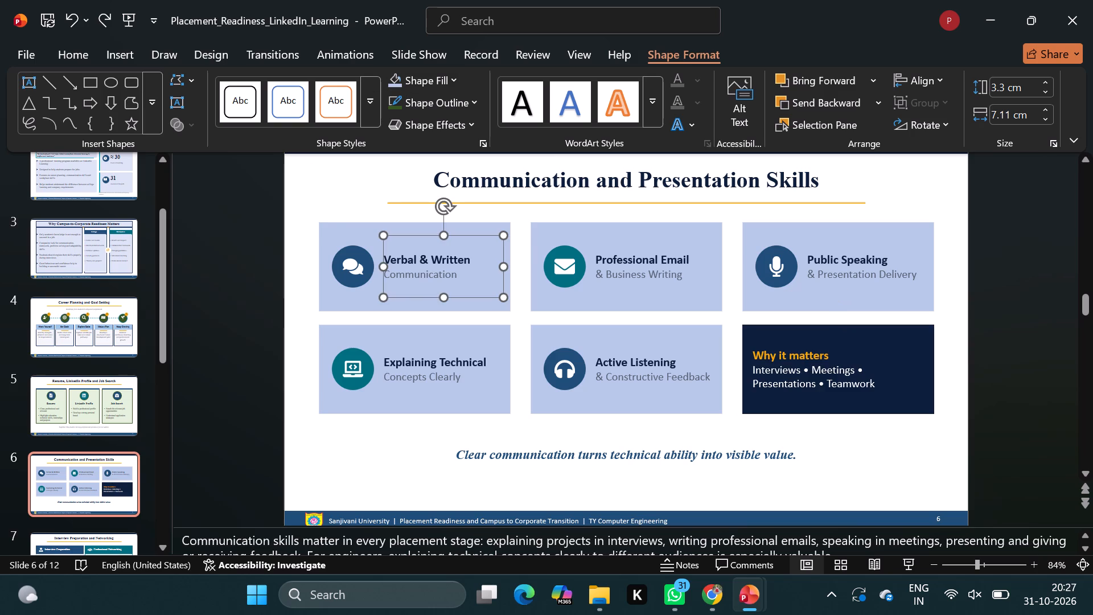
left_click(509, 276)
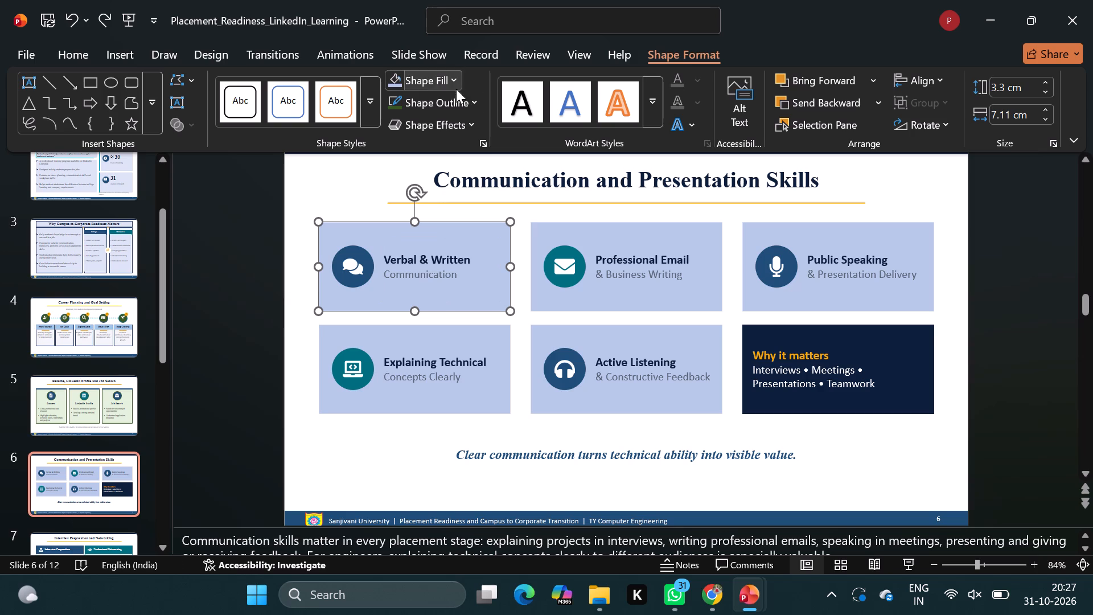
left_click(472, 102)
left_click(500, 297)
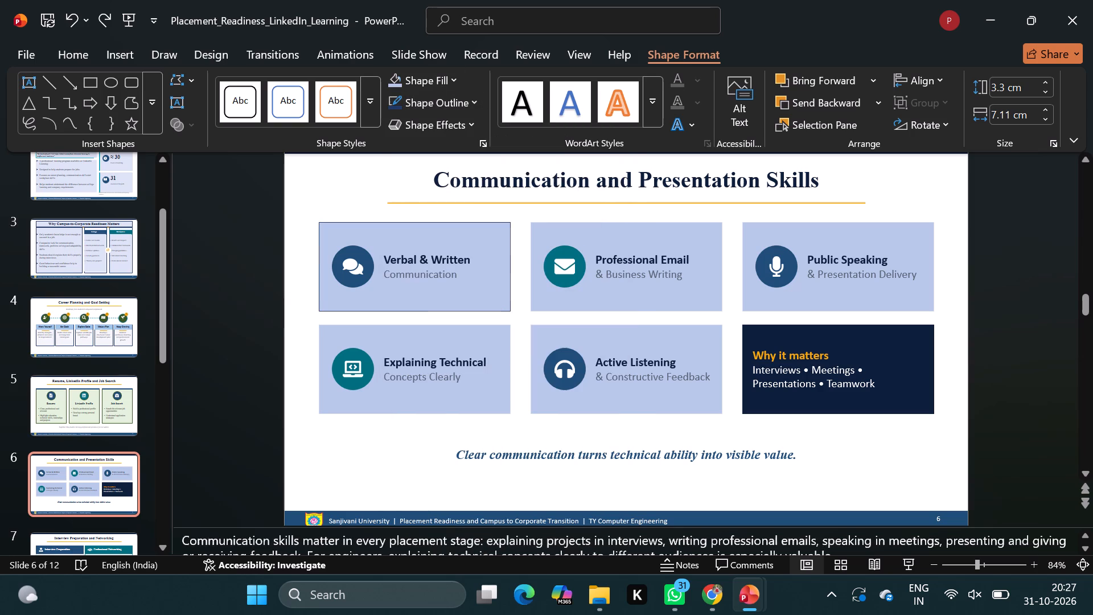
Apply the same dark blue outline to the Professional Email, Public Speaking, Explaining Technical and Active Listening cards, and deselect everything.
left_click(610, 221)
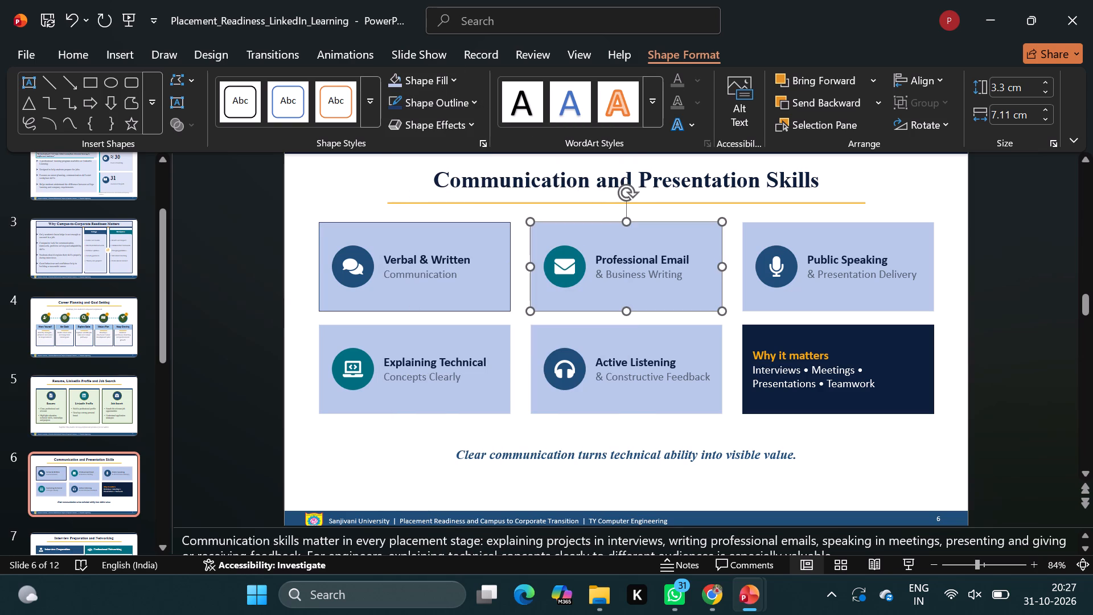
left_click(393, 97)
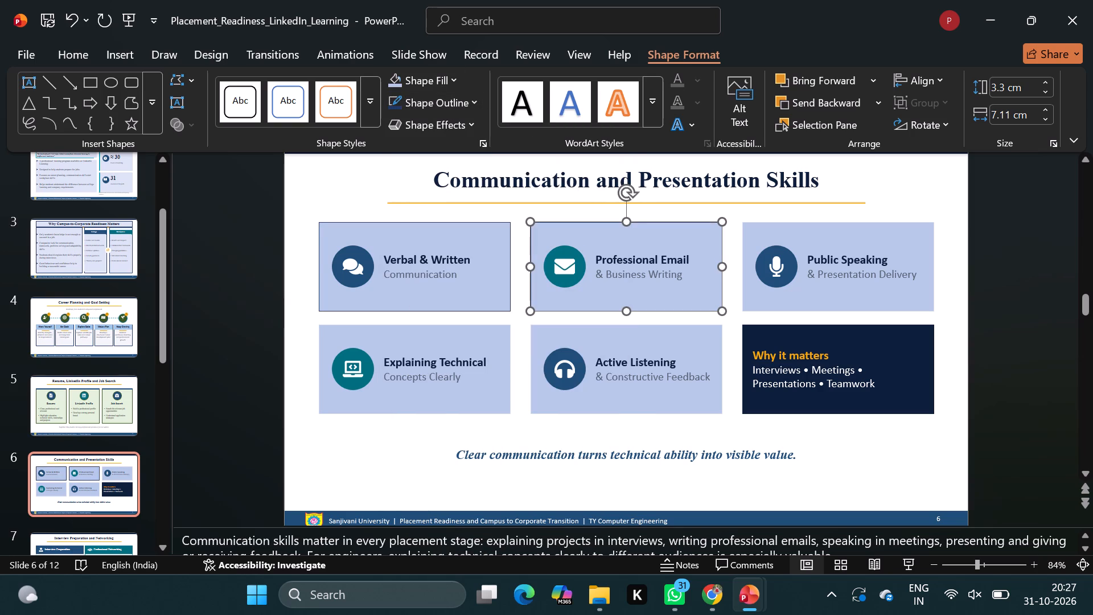
left_click(840, 224)
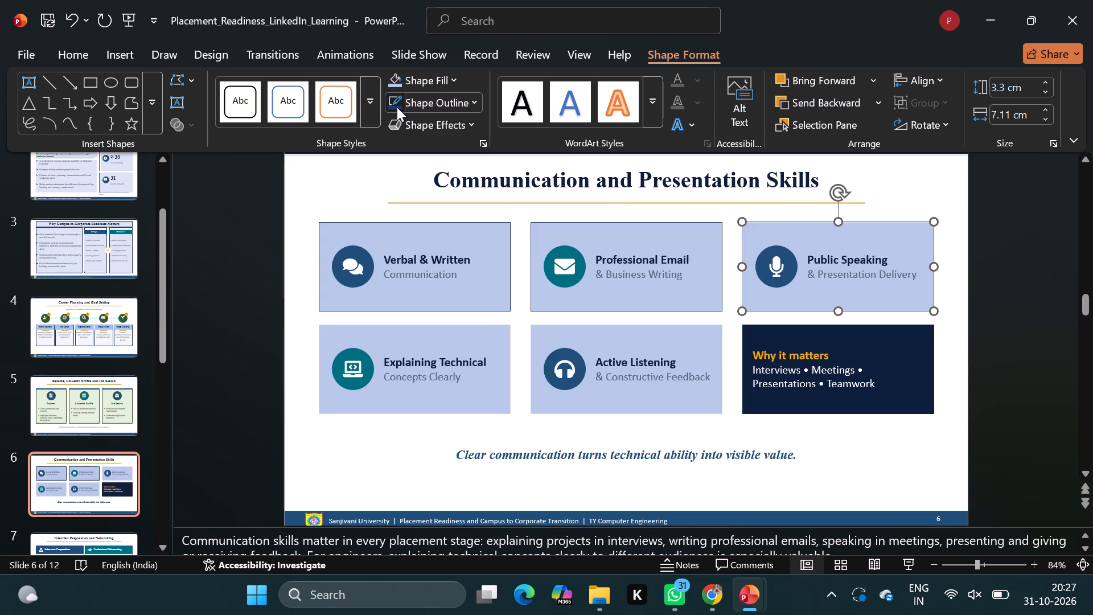
left_click(397, 107)
left_click(405, 331)
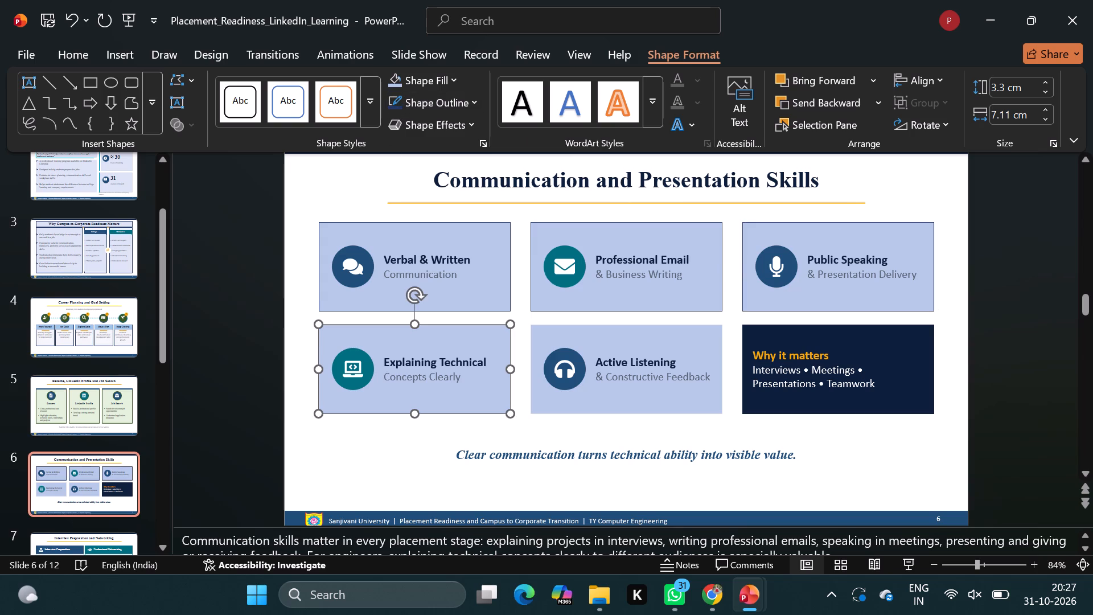
left_click(395, 104)
left_click(634, 321)
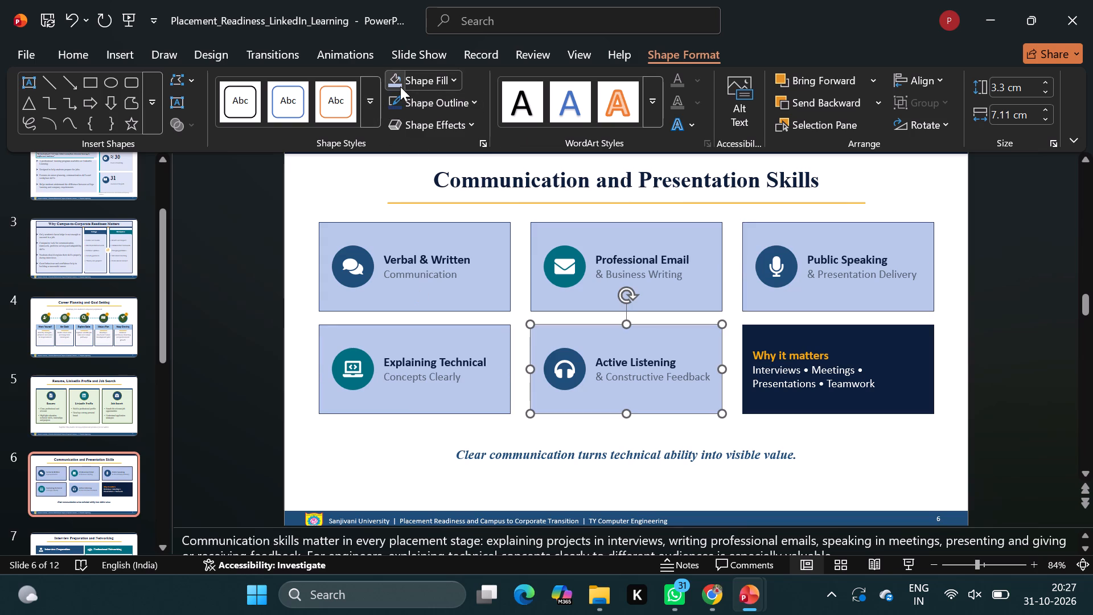
left_click(400, 114)
left_click(395, 101)
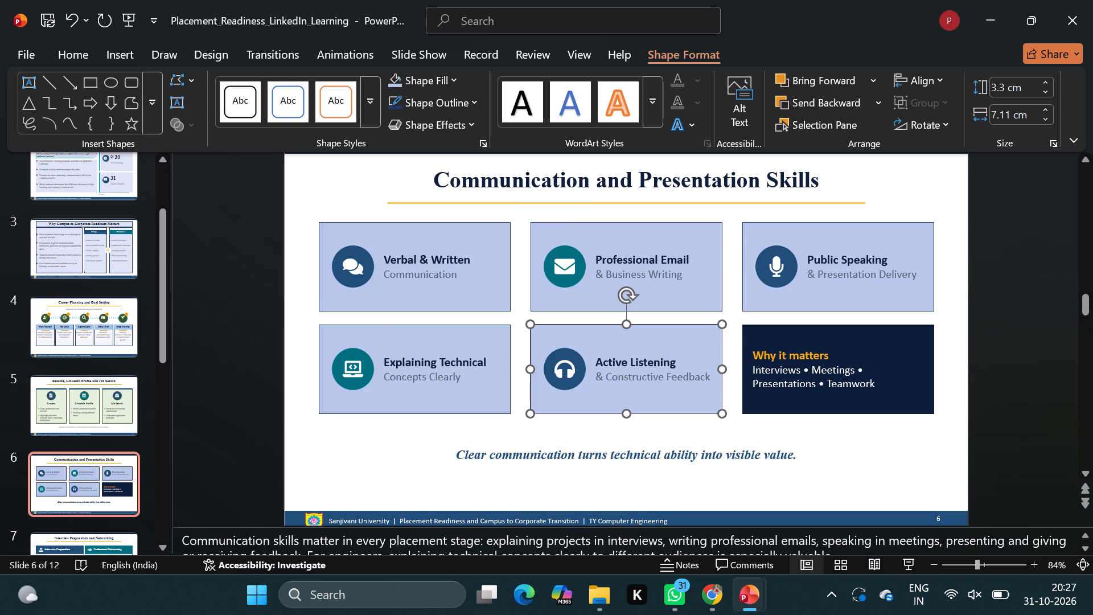
left_click(351, 444)
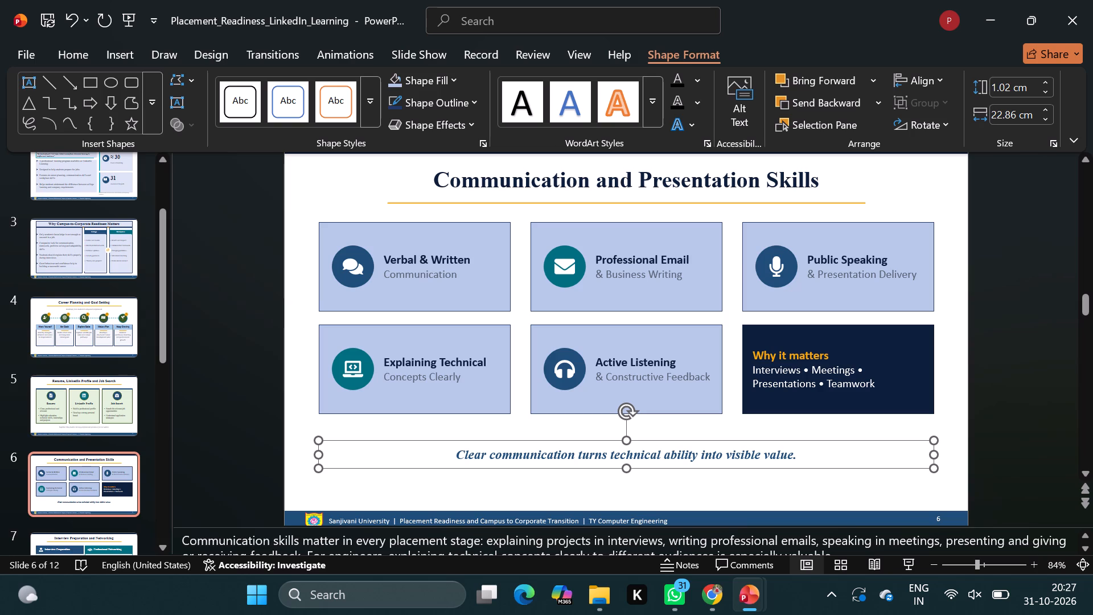
left_click(467, 484)
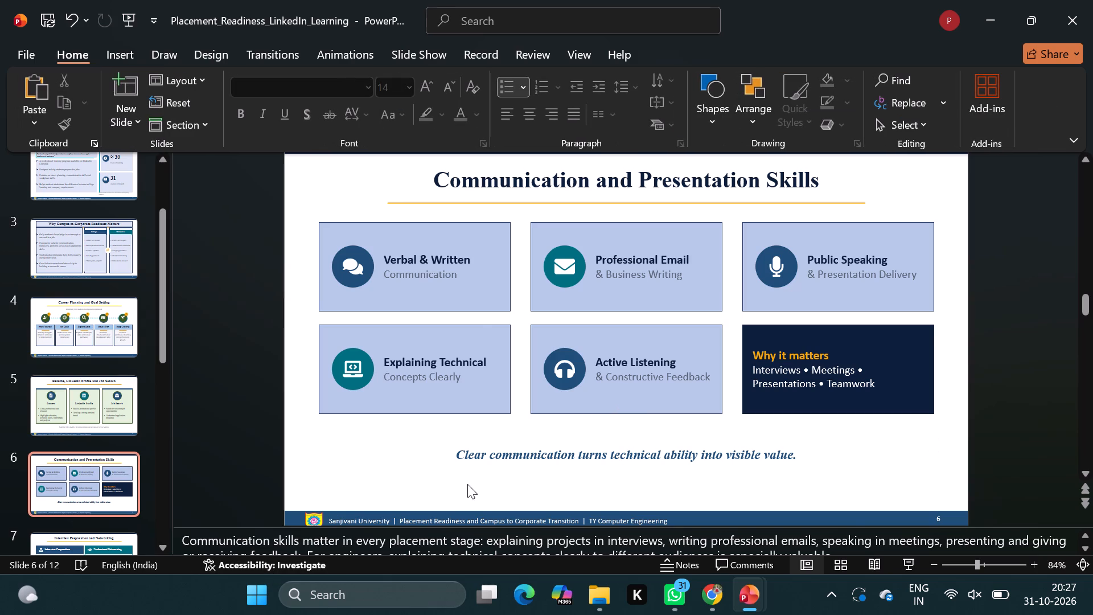
left_click(231, 436)
Save the presentation with slide 6's new card fills and outlines.
key("ctrl+s")
scroll(91, 457, "down", 2)
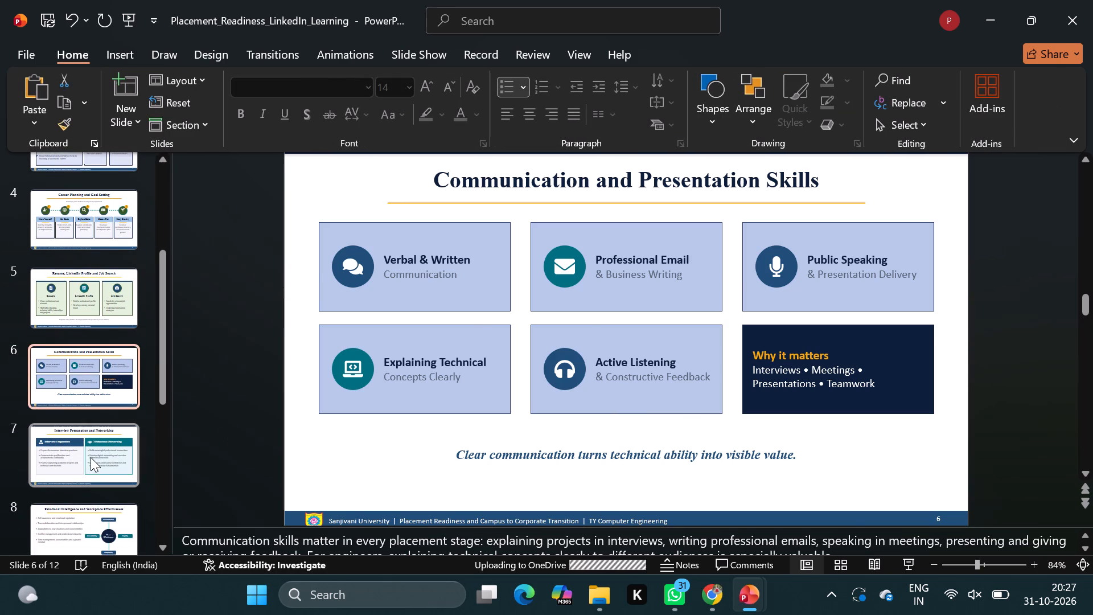
left_click(94, 432)
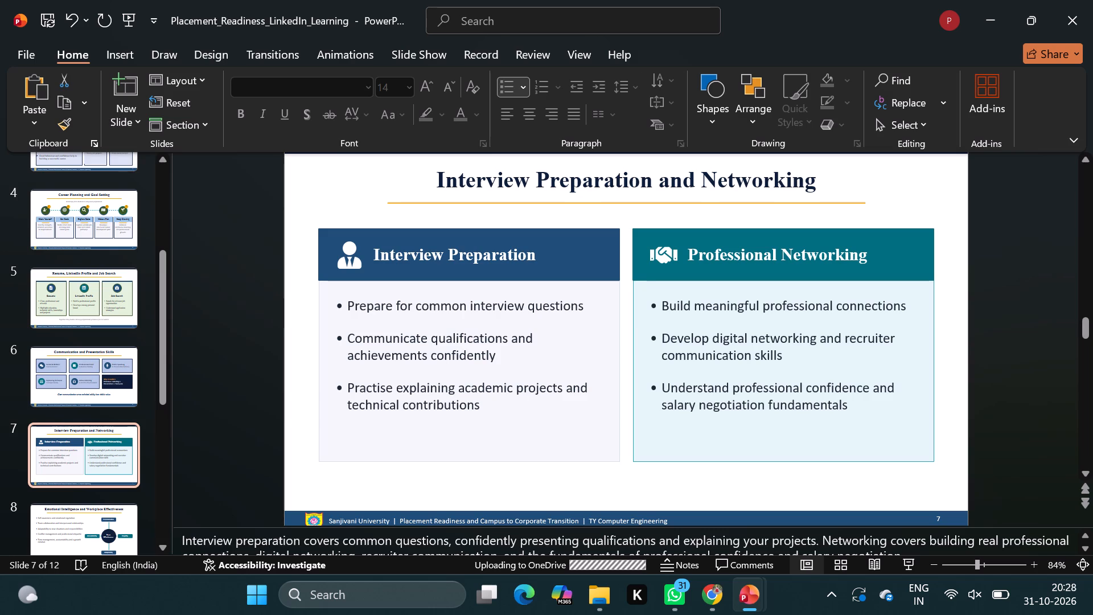
left_click(553, 440)
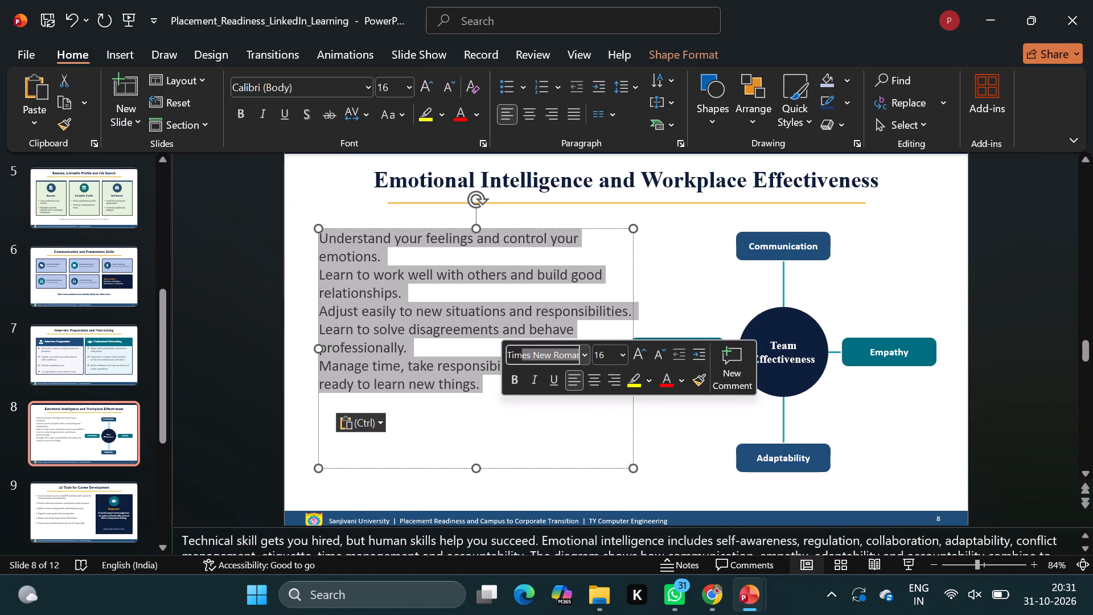
key("Return")
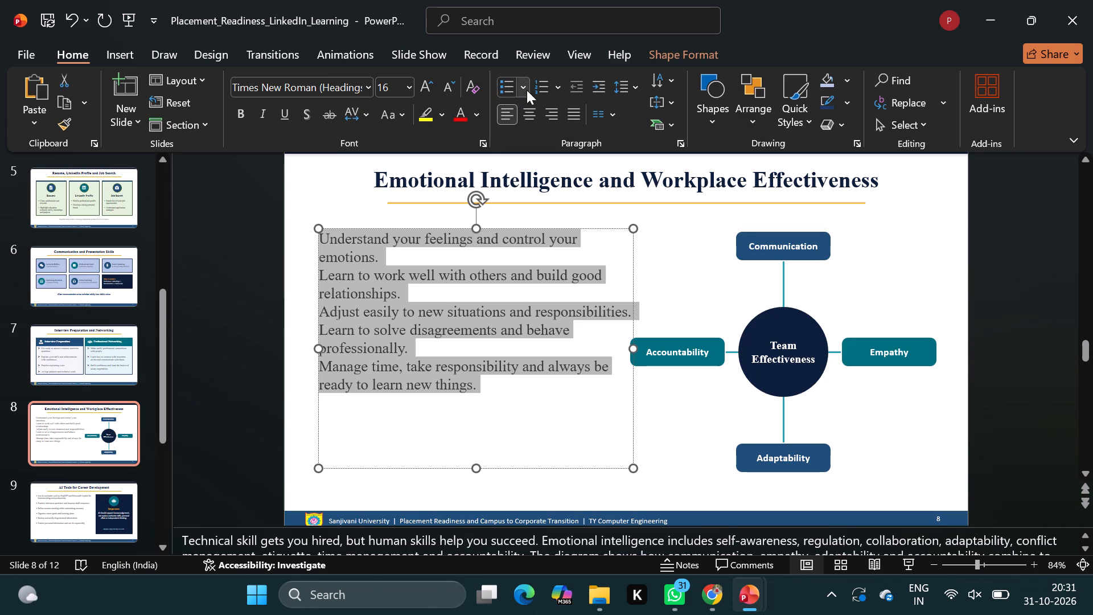
Apply arrow bullets to the five sentences on slide 8.
left_click(527, 90)
left_click(547, 305)
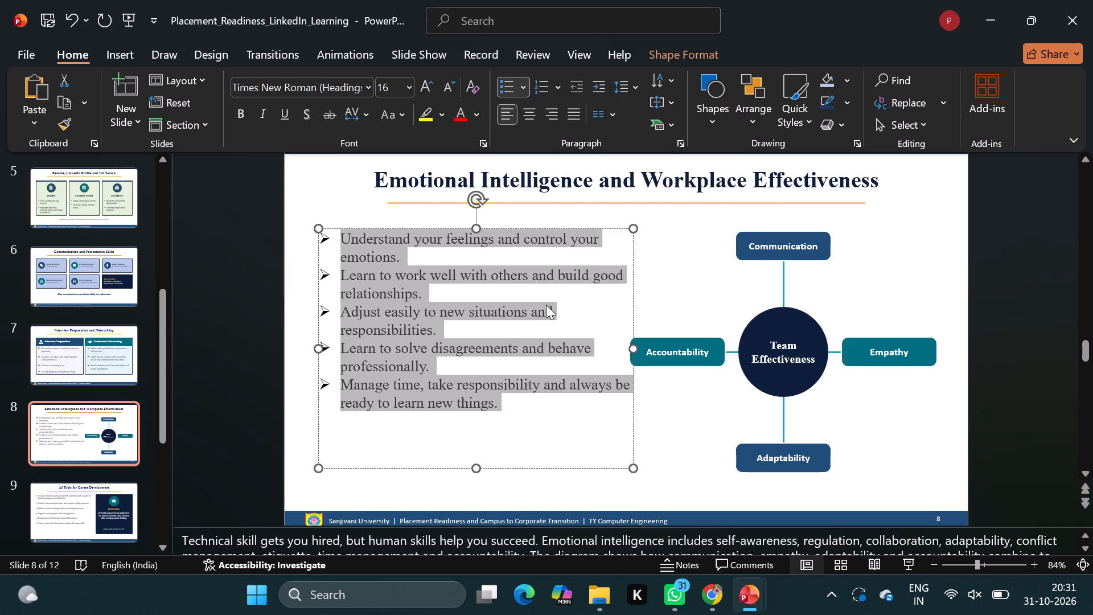
Fill the slide 8 bullet text box with the lightest green theme colour.
left_click(654, 65)
left_click(454, 76)
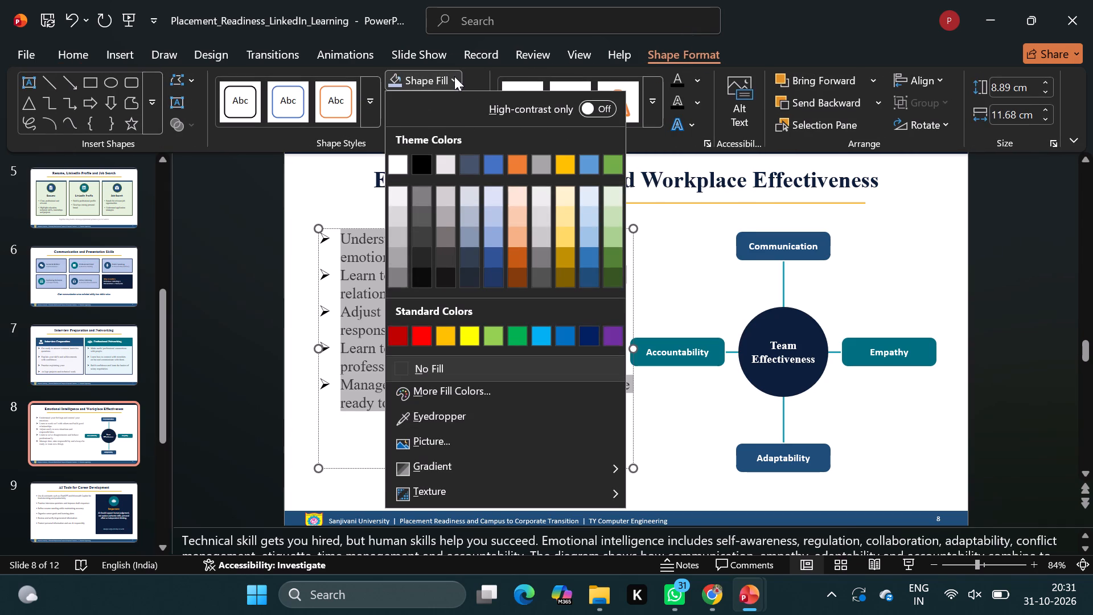
left_click(614, 198)
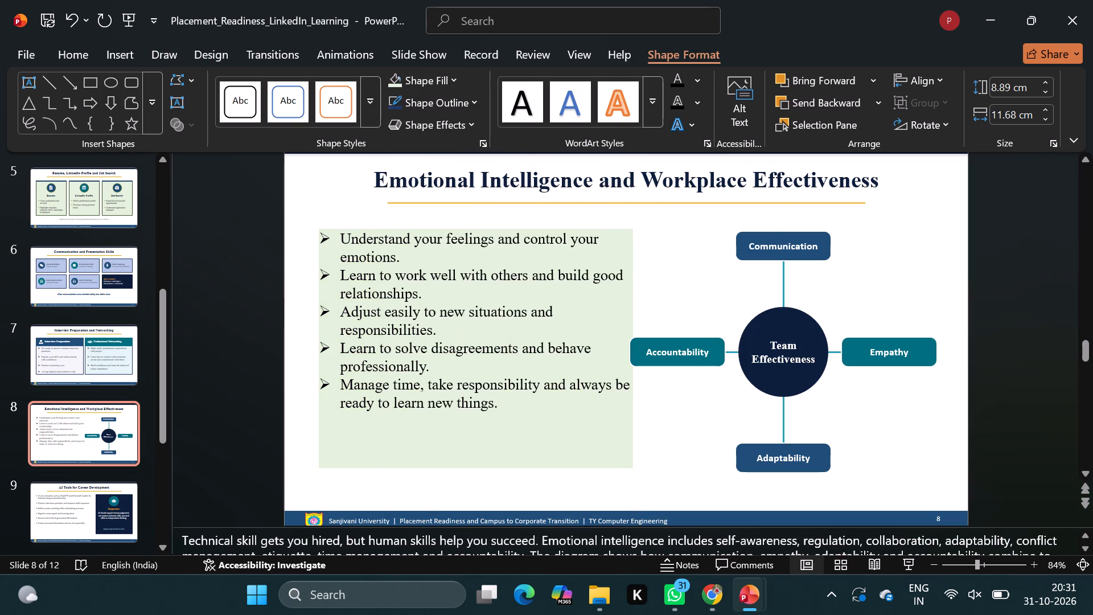
Put an unbulleted blank line after each of the first four bullets on slide 8.
left_click(516, 247)
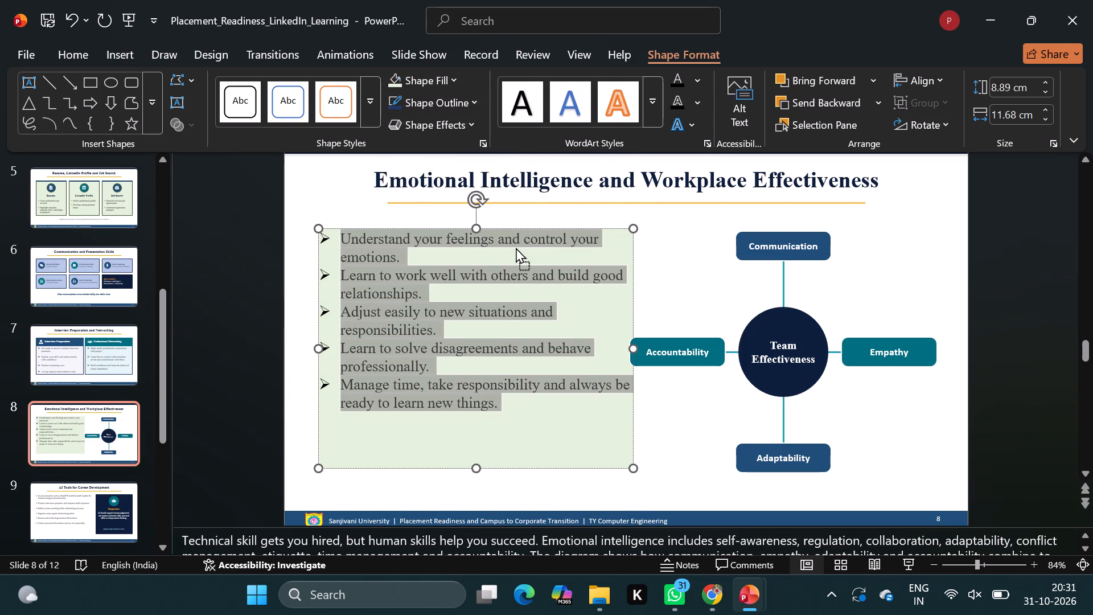
left_click(506, 254)
key("Return")
key("BackSpace")
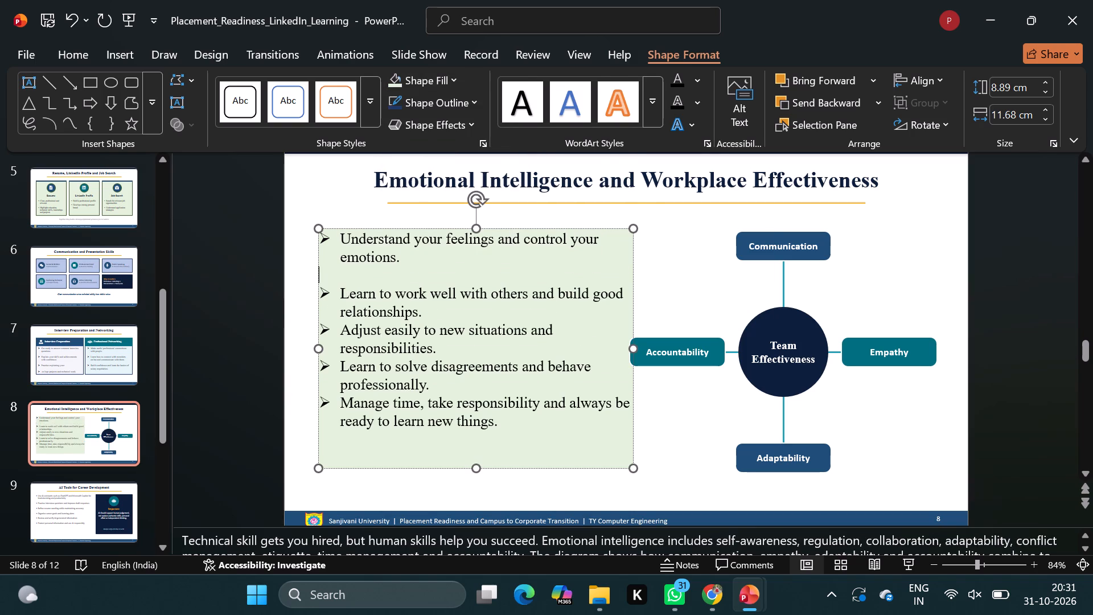
left_click(486, 315)
key("Return")
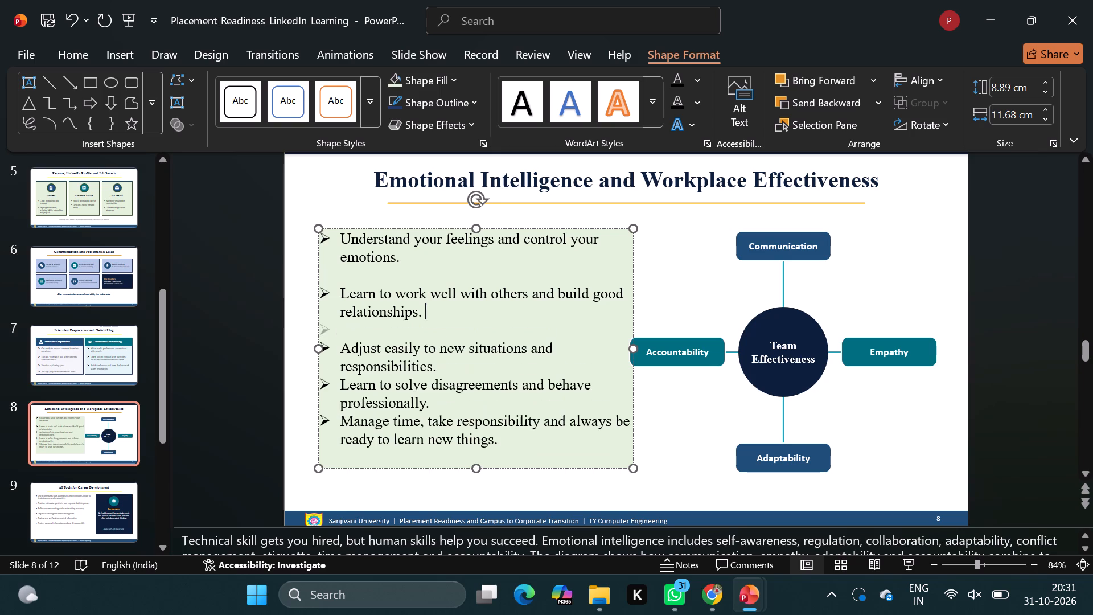
key("BackSpace")
left_click(476, 360)
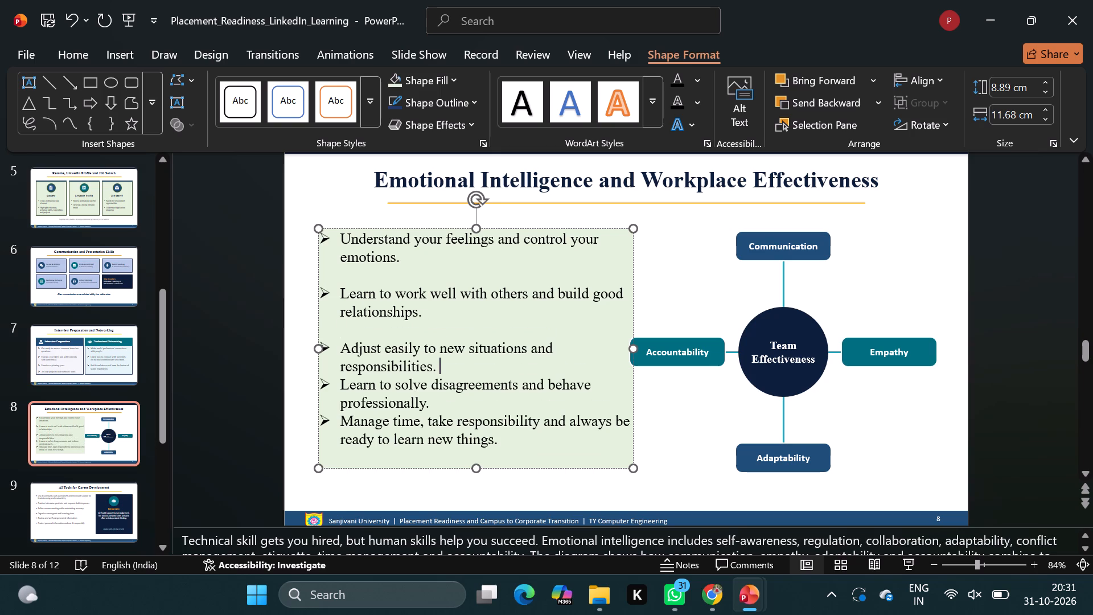
key("Return")
key("BackSpace")
left_click(471, 424)
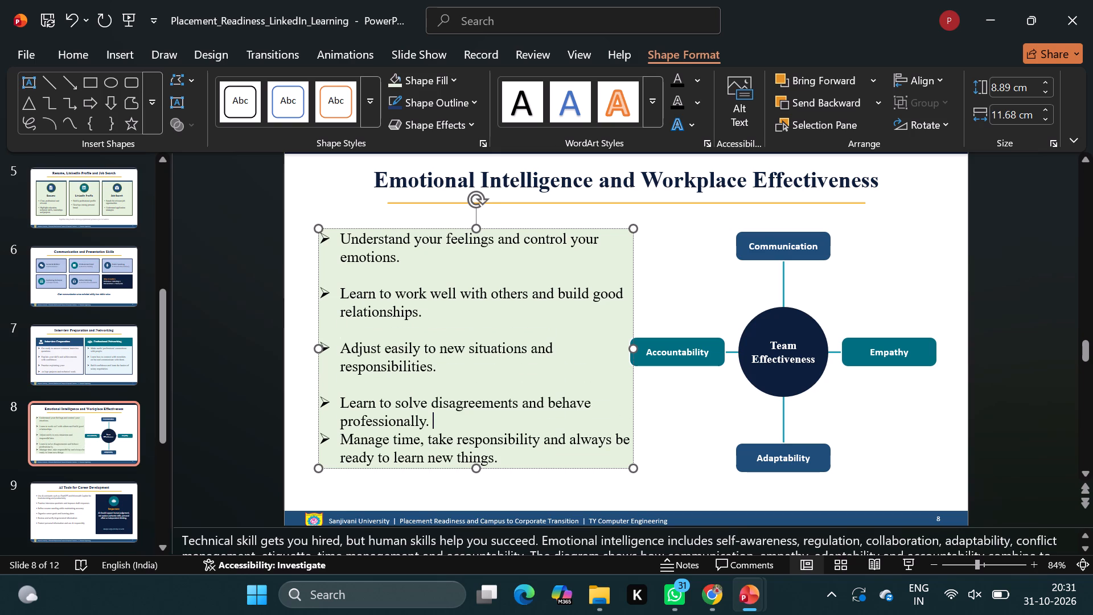
key("Return")
key("BackSpace")
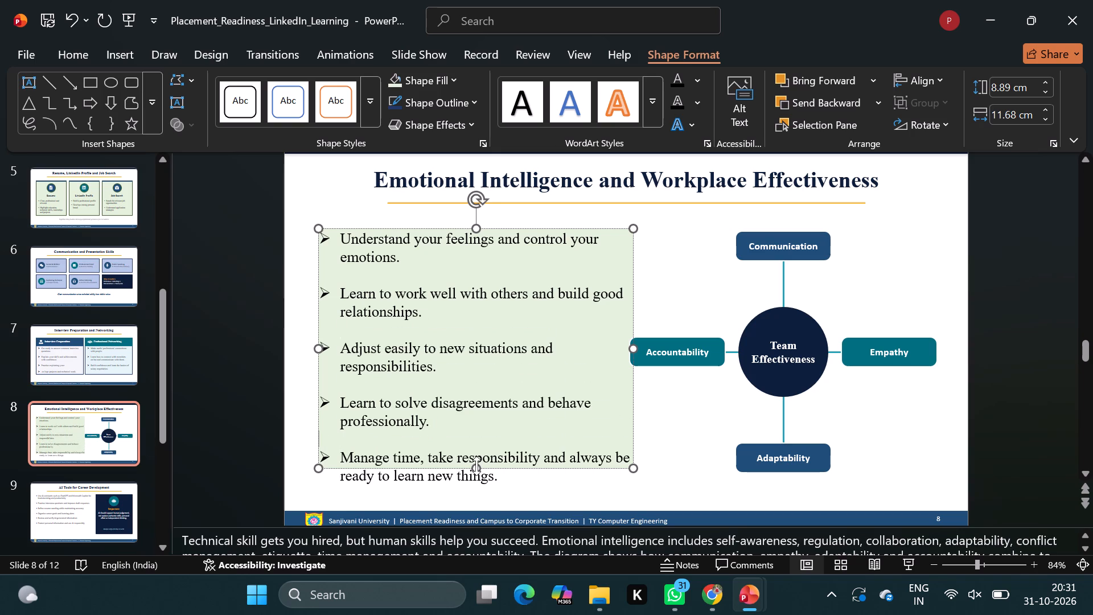
Extend the green text box downward and upward to a height of about 10.58 cm around the spaced bullets.
left_click_drag(473, 464, 467, 499)
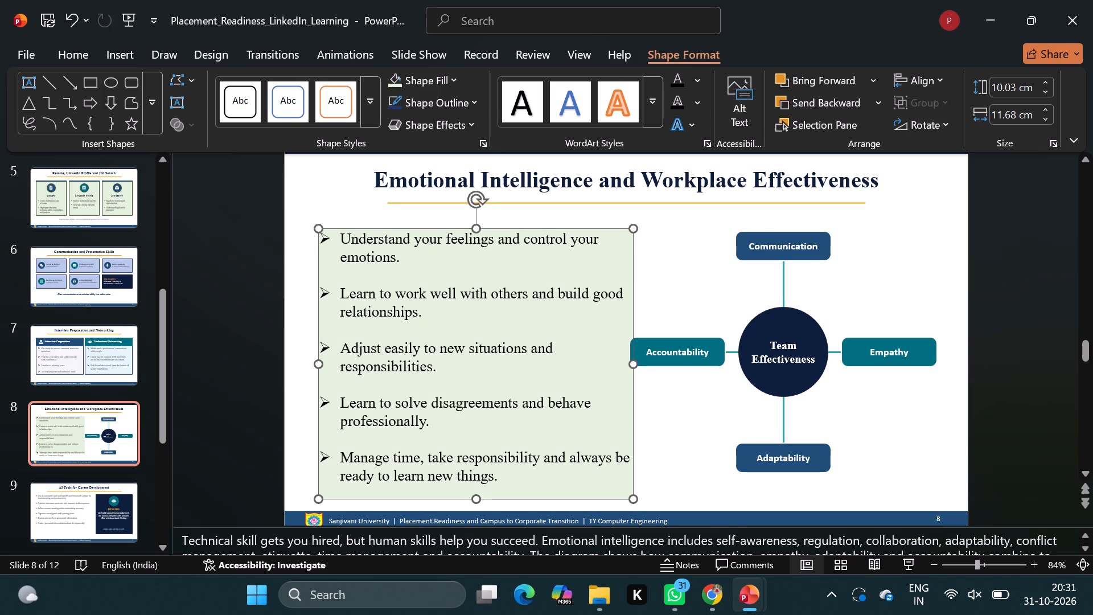
left_click_drag(477, 227, 479, 207)
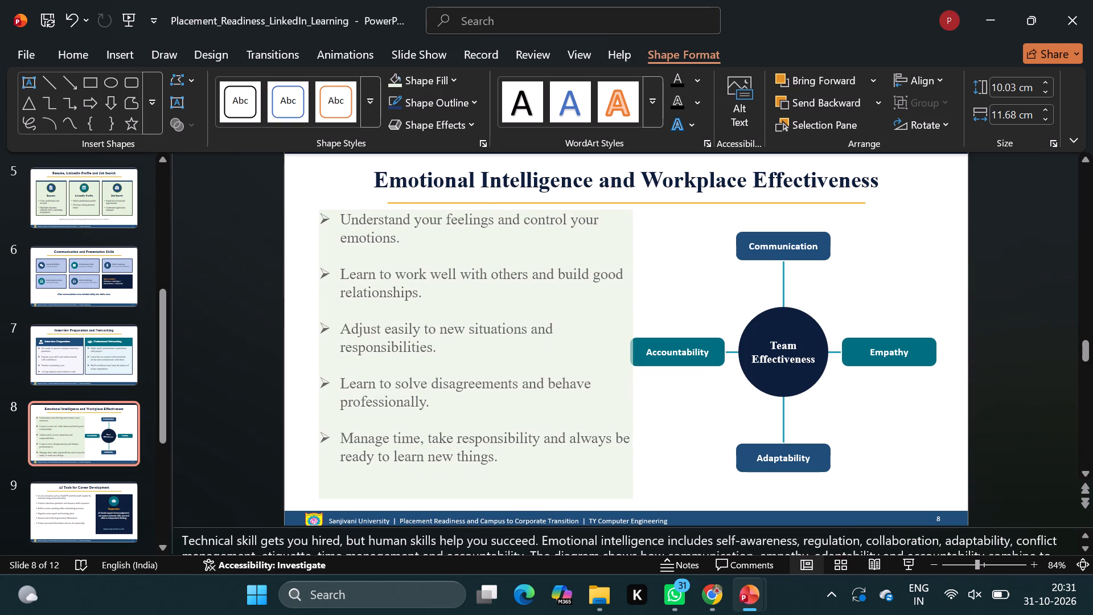
left_click_drag(479, 207, 483, 216)
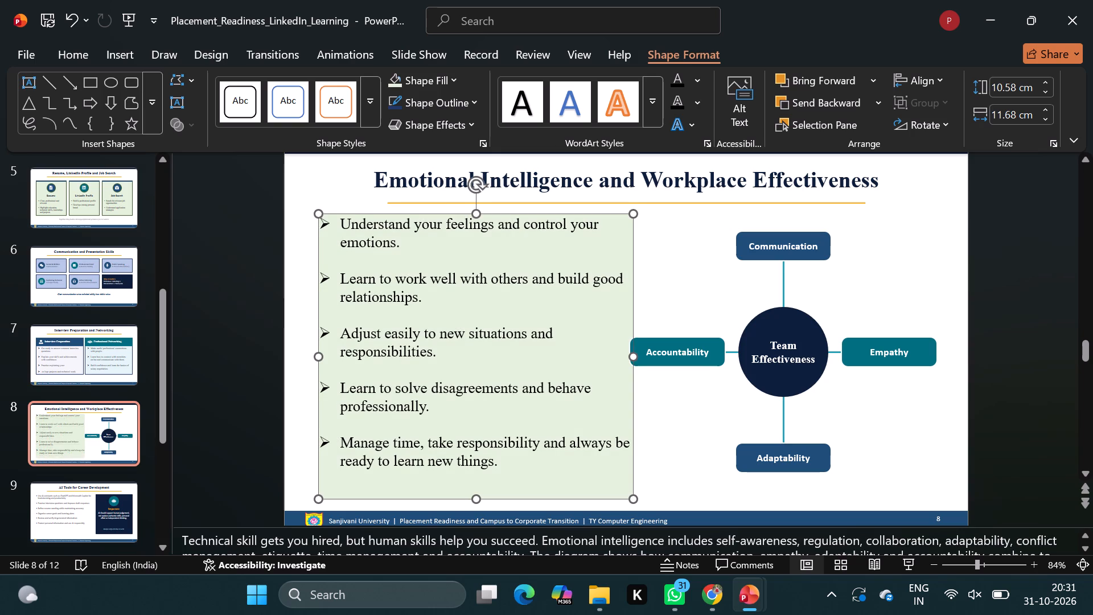
Insert an empty line above the first bullet, keeping the arrow bullet on "Understand your feelings and control your emotions.".
left_click(340, 224)
key("Return")
key("BackSpace")
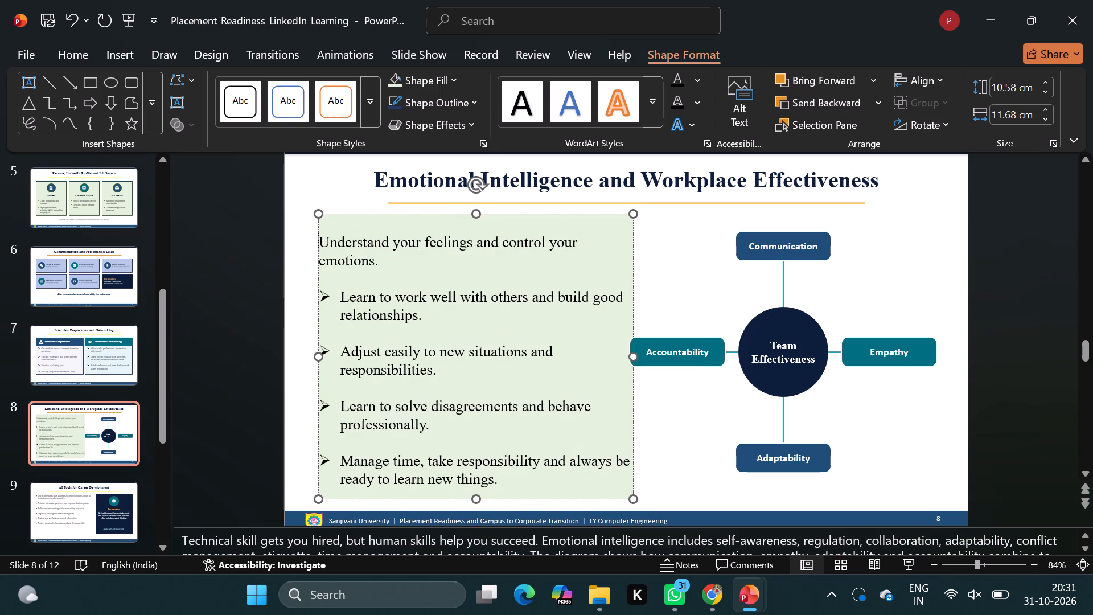
key("ctrl+z")
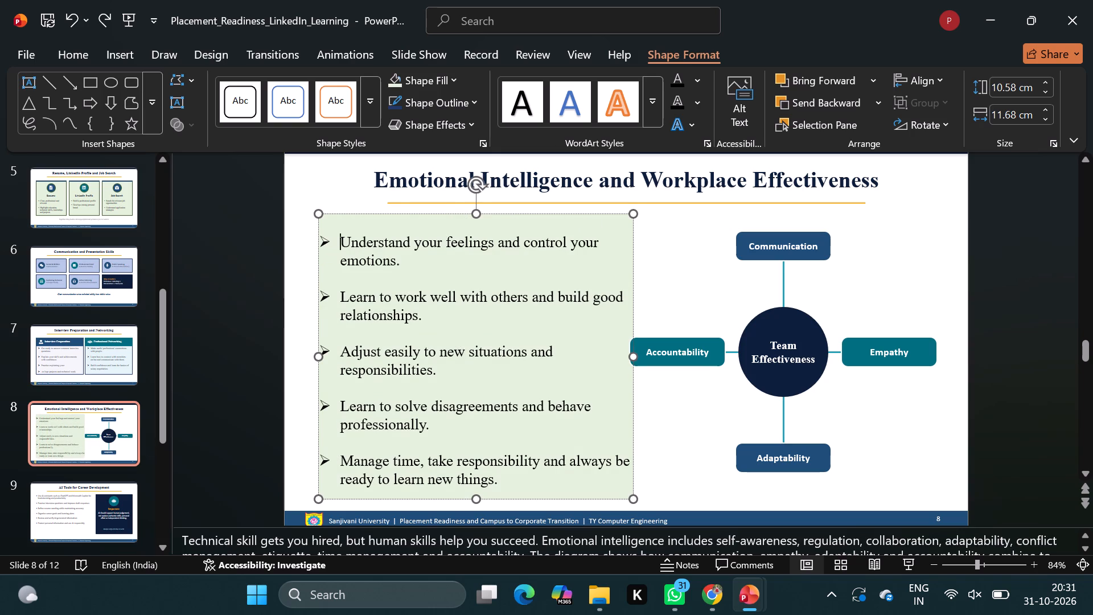
Extend the top edge of the green text box upward to a height of about 10.86 cm and deselect it.
left_click_drag(476, 215, 479, 211)
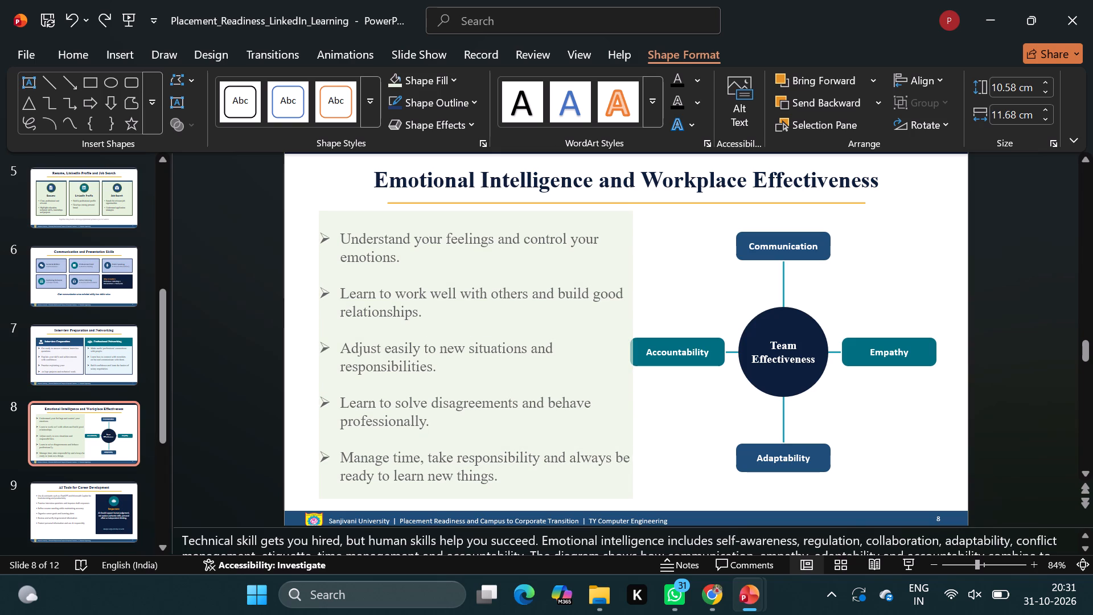
left_click_drag(479, 211, 477, 206)
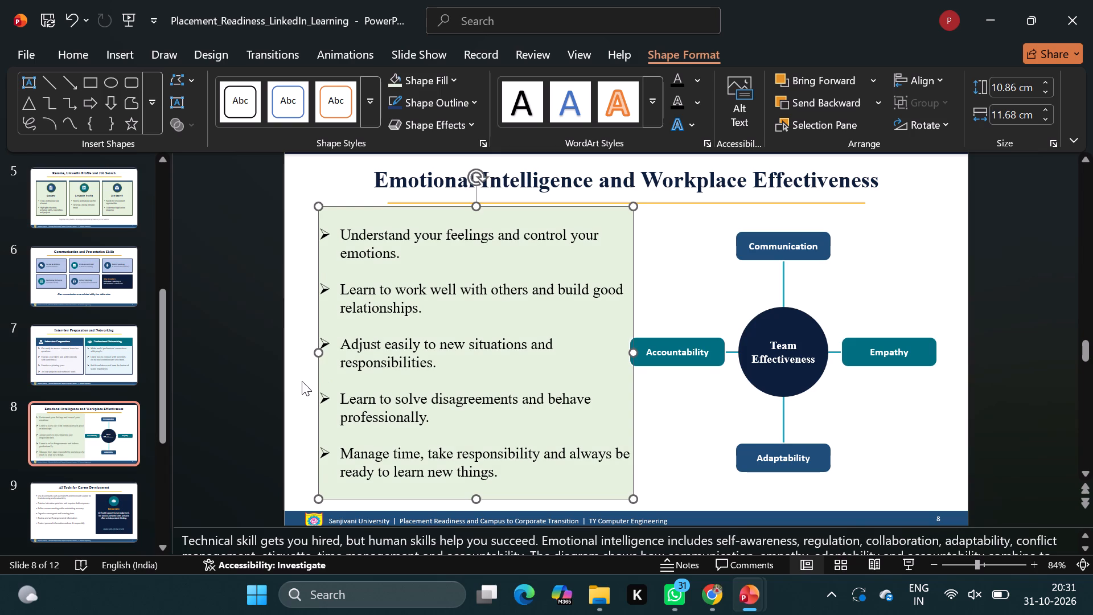
left_click(302, 381)
Move the green text box slightly left and widen it a little on its left side, keeping it clear of the Accountability shape.
left_click(417, 337)
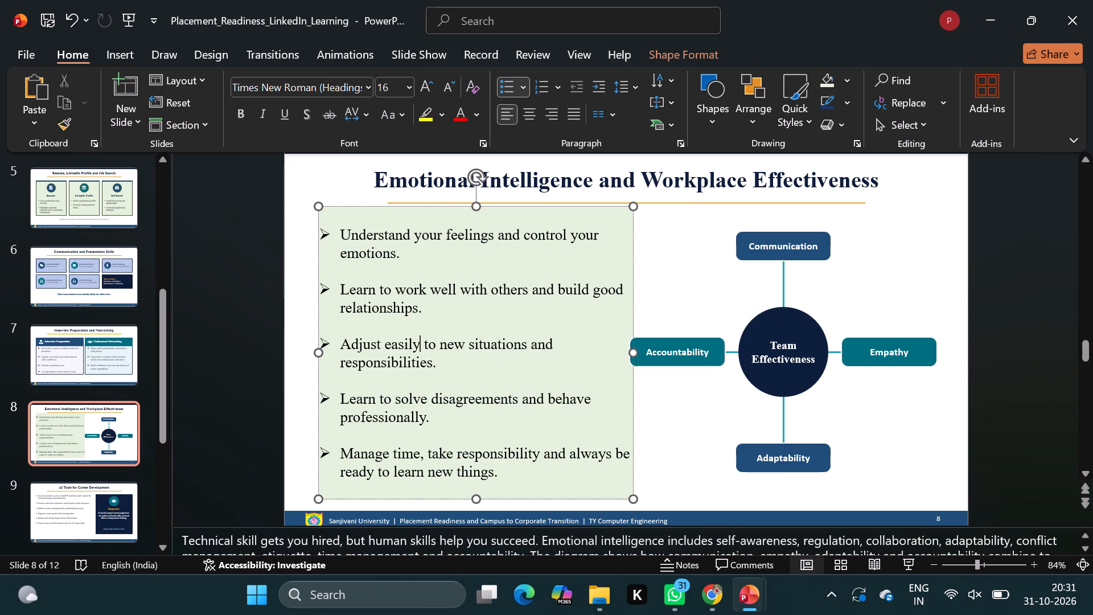
left_click_drag(500, 204, 492, 202)
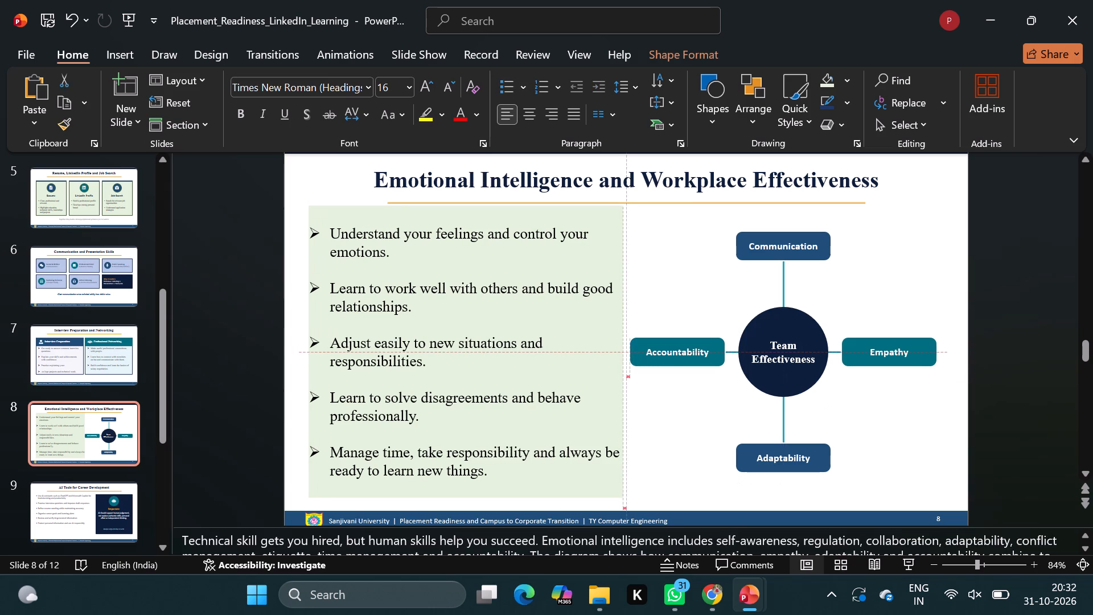
left_click_drag(492, 202, 492, 202)
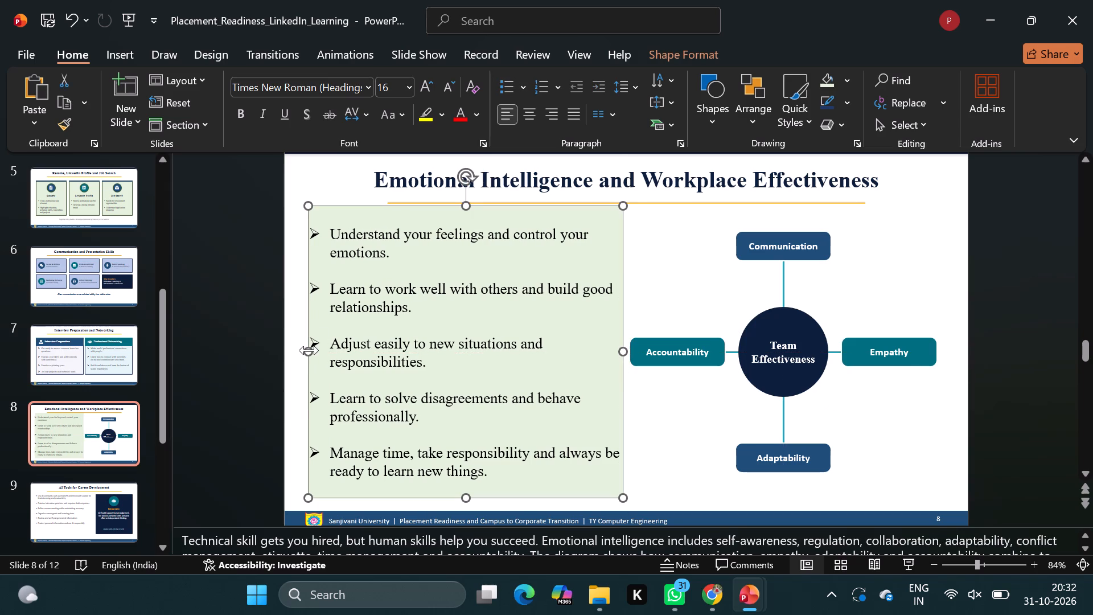
left_click_drag(309, 350, 301, 358)
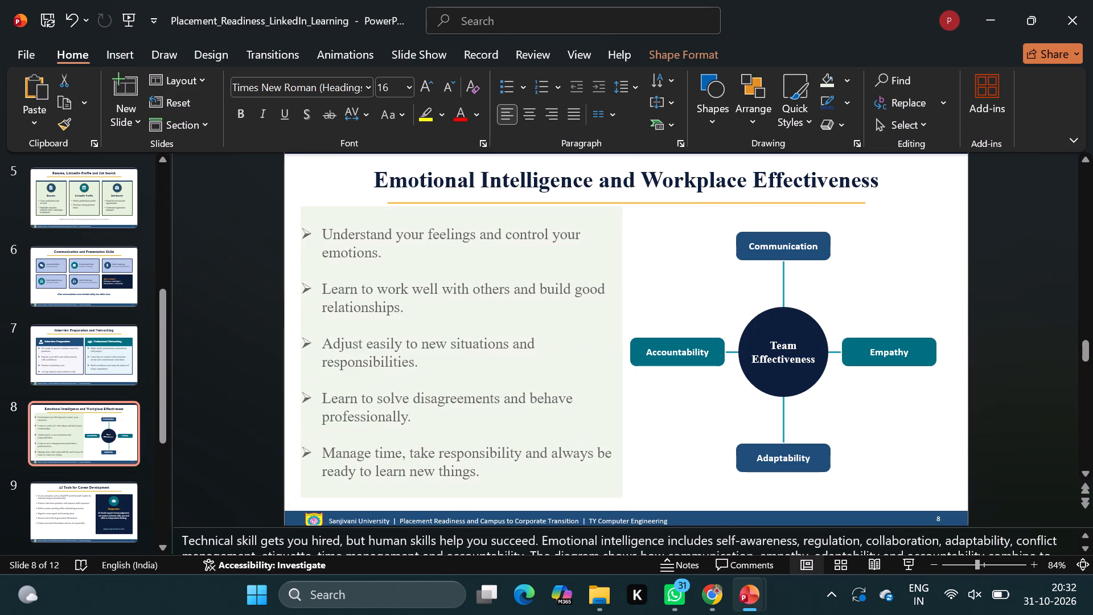
left_click_drag(587, 217, 594, 215)
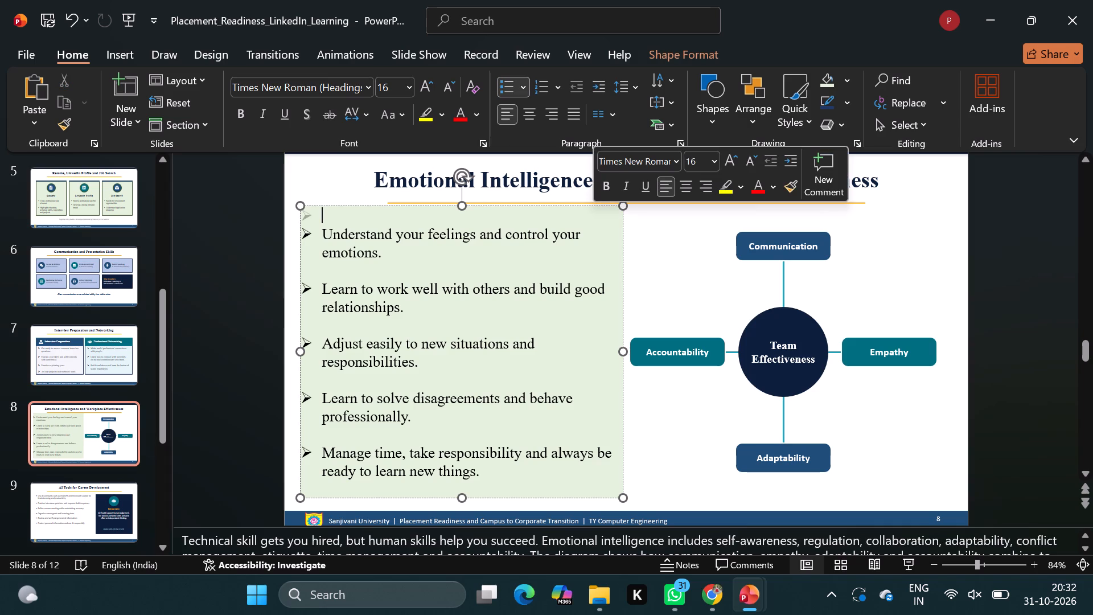
left_click_drag(585, 205, 591, 206)
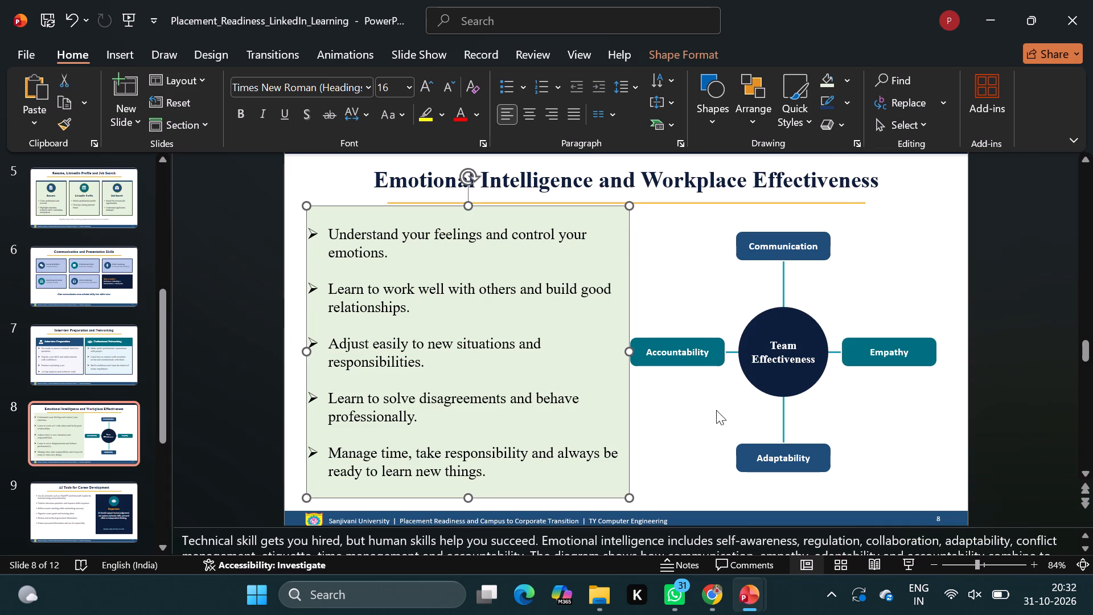
Fill the Accountability and Empathy shapes with dark blue, matching the Communication and Adaptability shapes, and deselect.
left_click(705, 364)
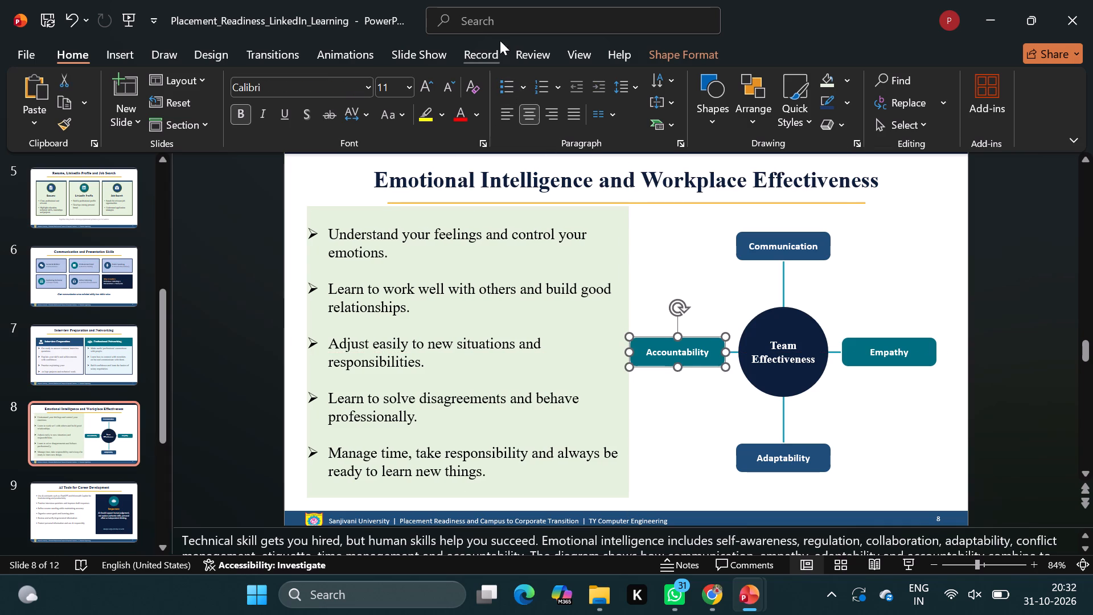
left_click(673, 46)
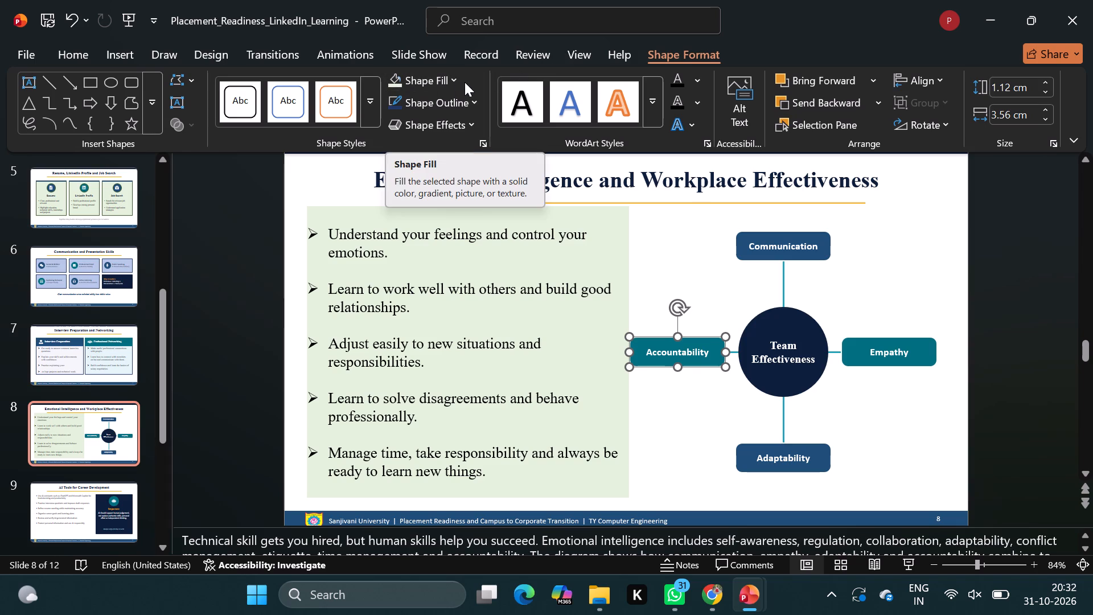
left_click(454, 76)
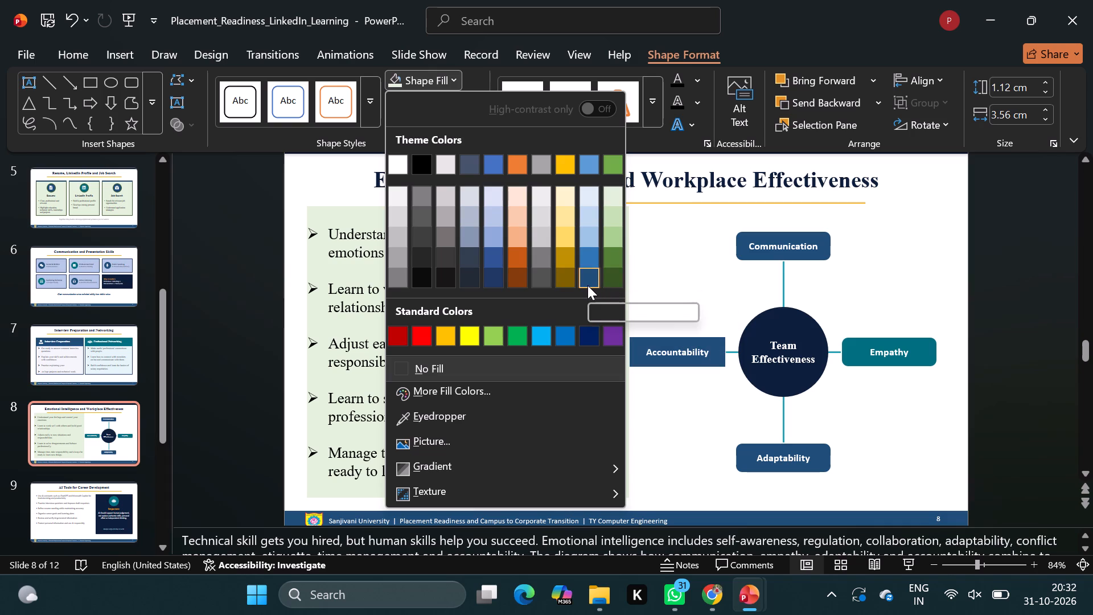
left_click(587, 285)
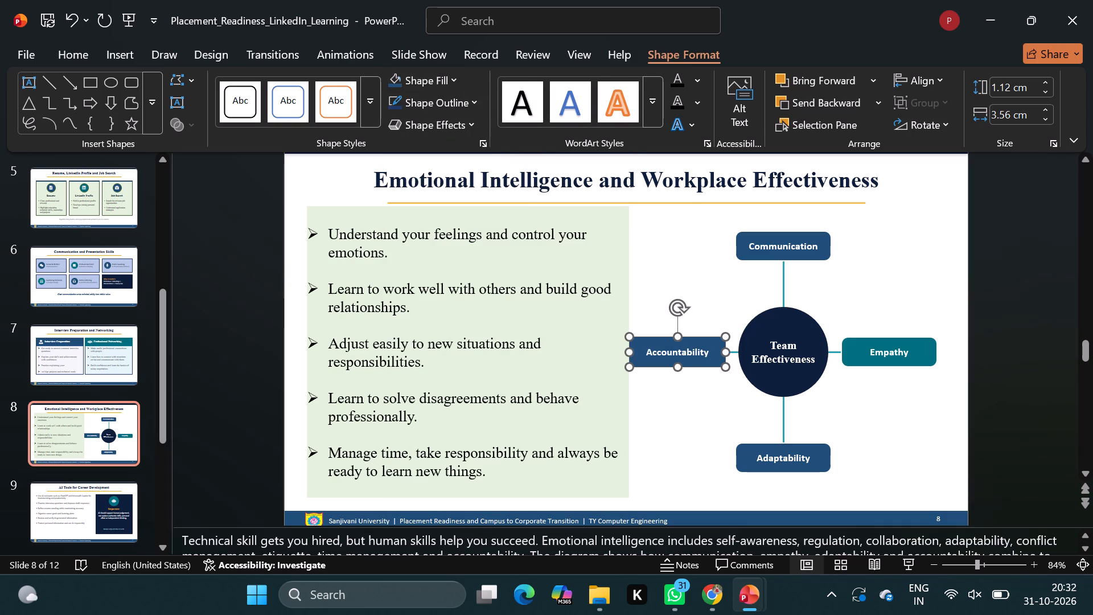
left_click(905, 359)
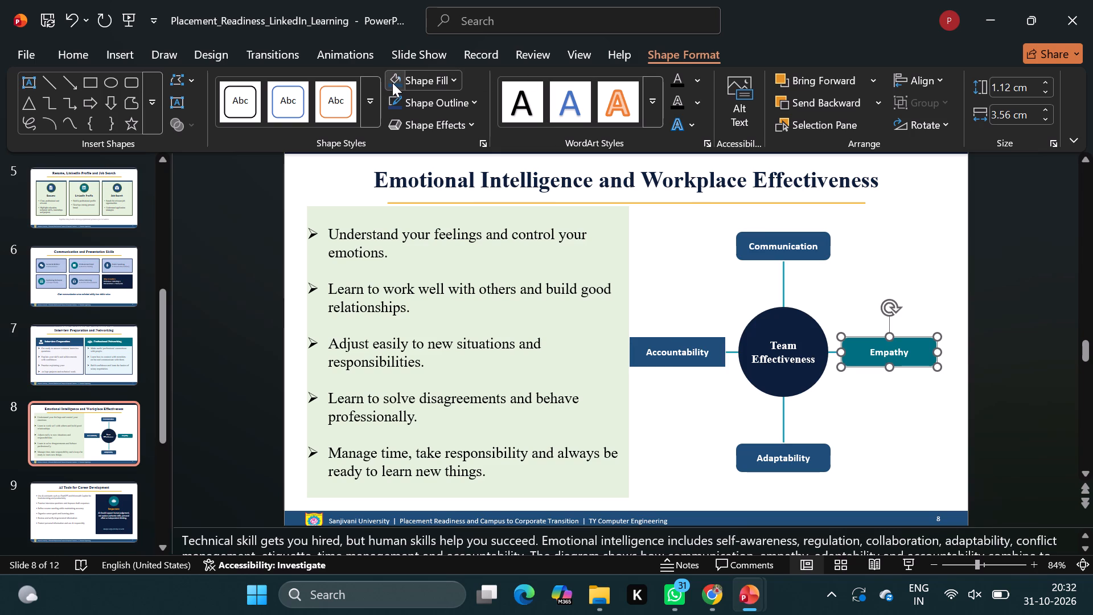
left_click(392, 83)
left_click(684, 265)
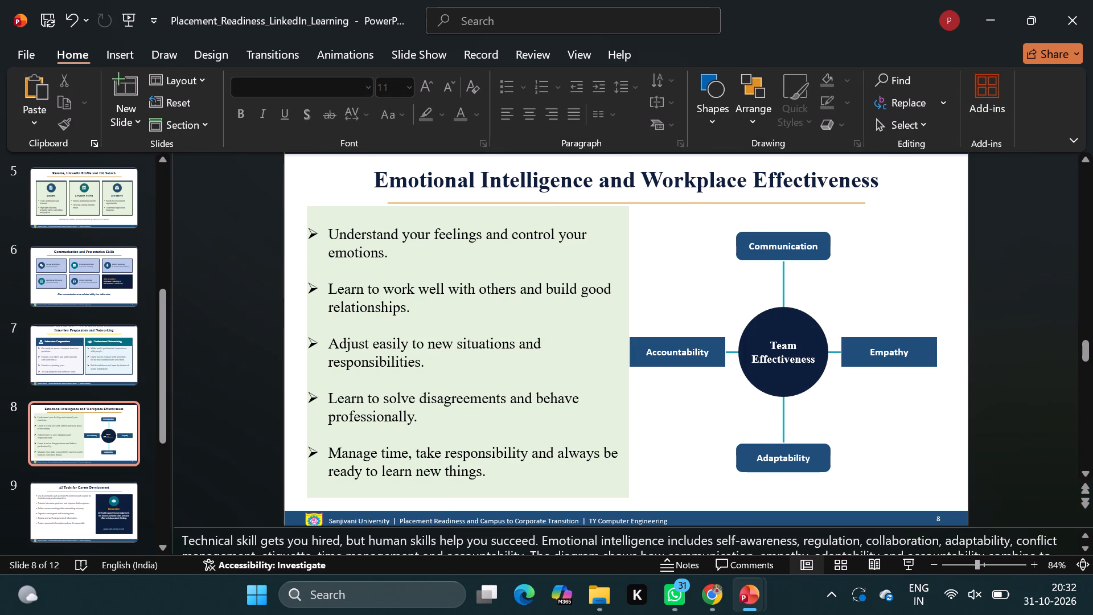
Widen the Team Effectiveness text box slightly on its right side over the central circle and deselect it.
left_click(786, 355)
left_click_drag(786, 355, 767, 362)
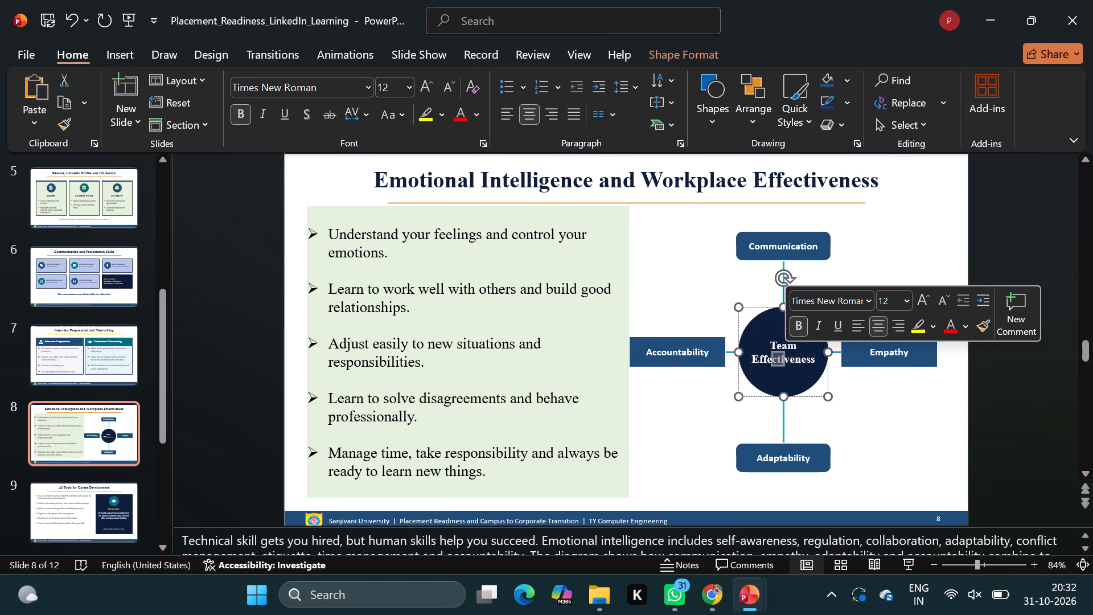
left_click_drag(767, 362, 771, 360)
left_click(775, 383)
left_click(790, 356)
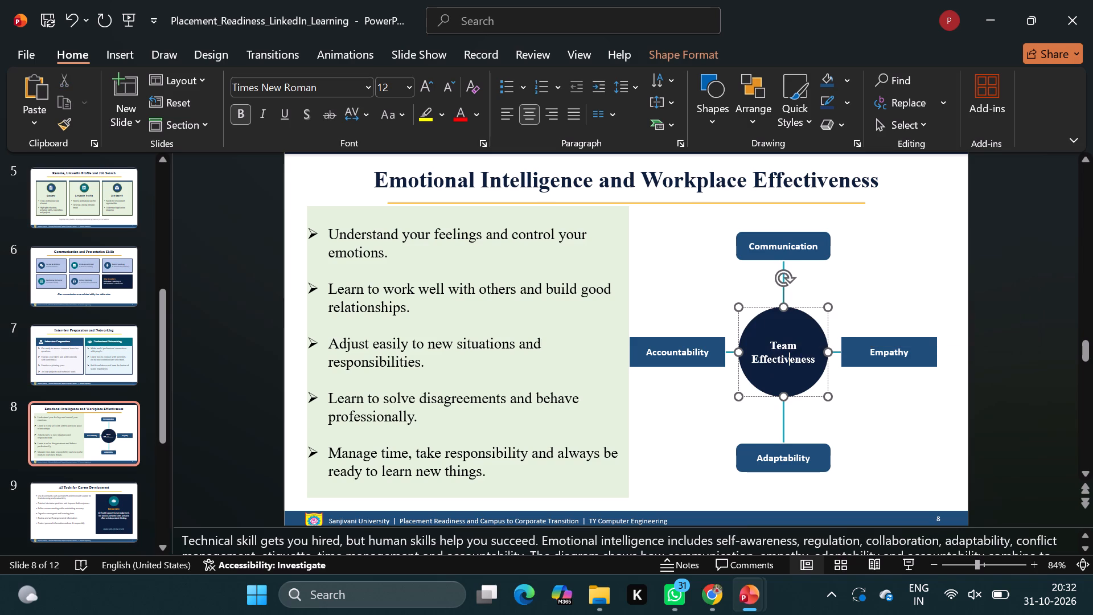
left_click(800, 336)
left_click(800, 336)
left_click_drag(800, 336, 823, 307)
left_click_drag(823, 307, 824, 297)
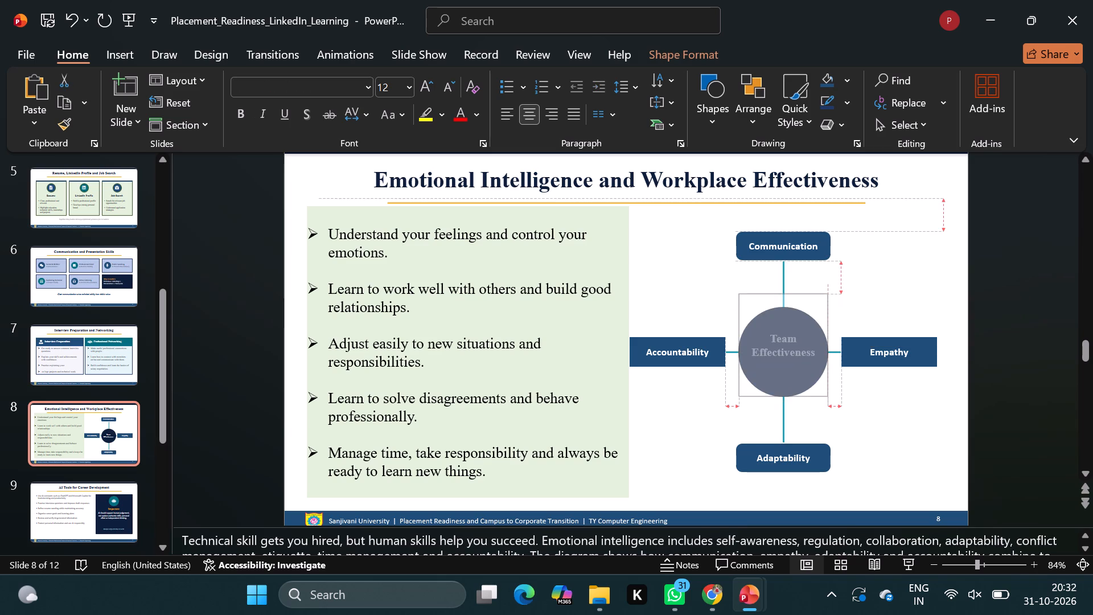
left_click_drag(824, 297, 835, 309)
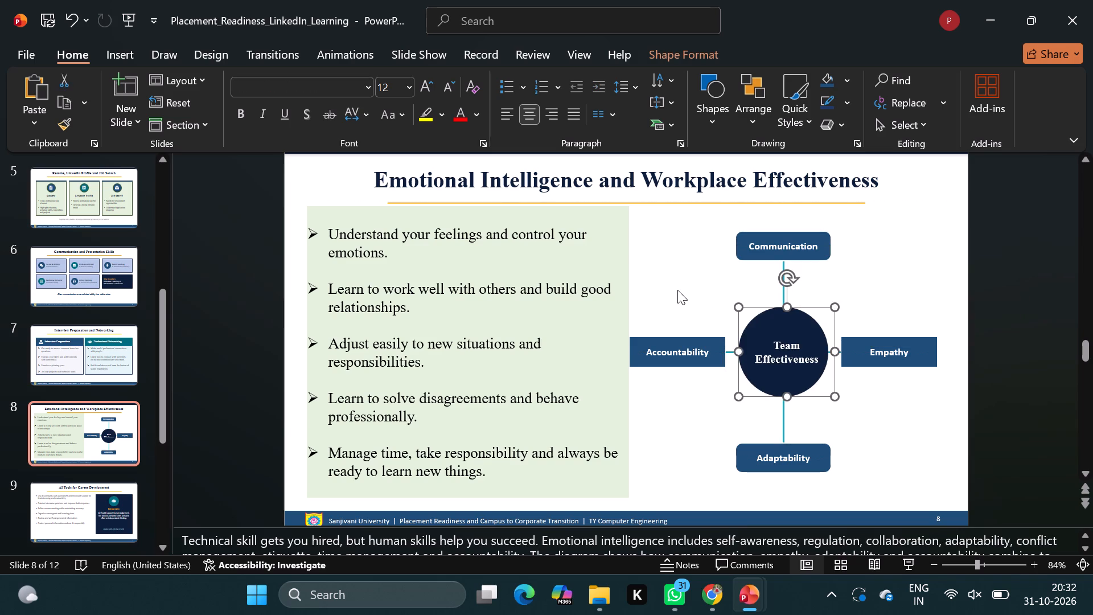
left_click(677, 290)
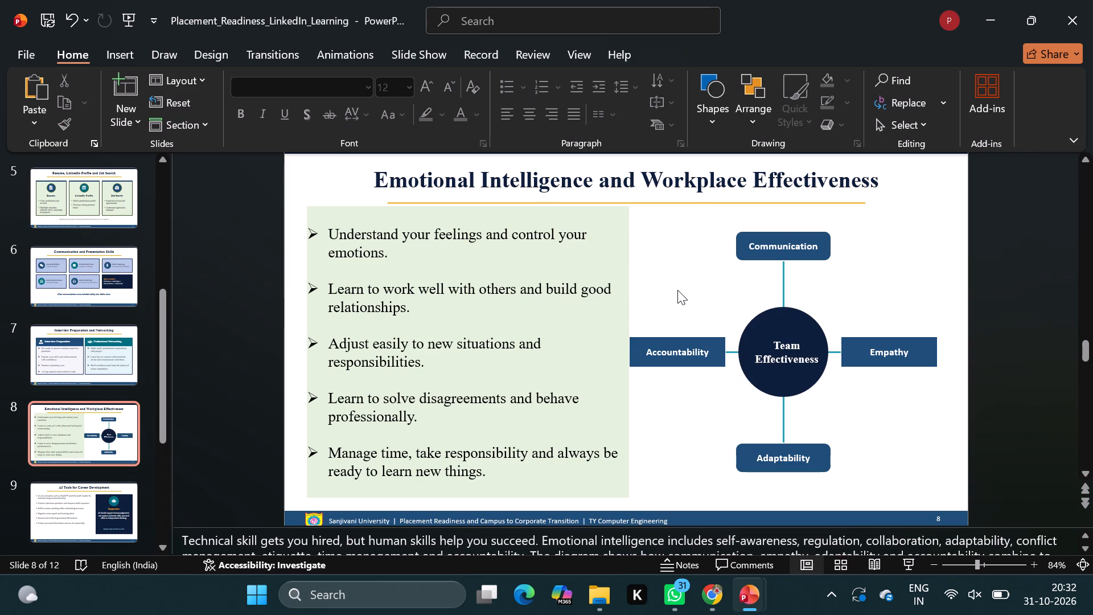
Save the presentation.
key("ctrl+s")
key("ctrl+s")
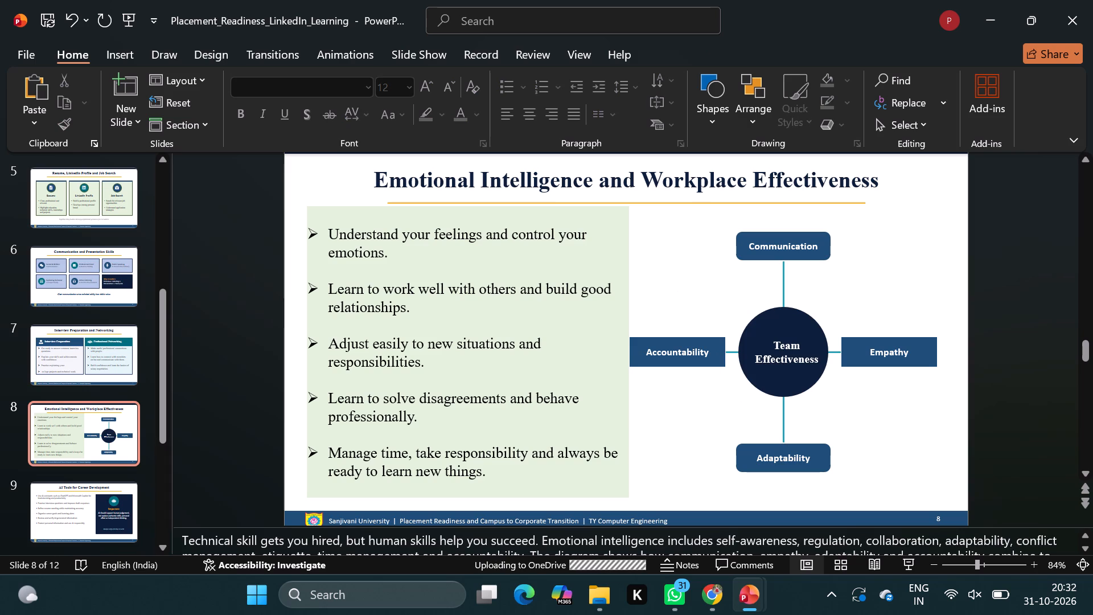
scroll(116, 425, "down", 1)
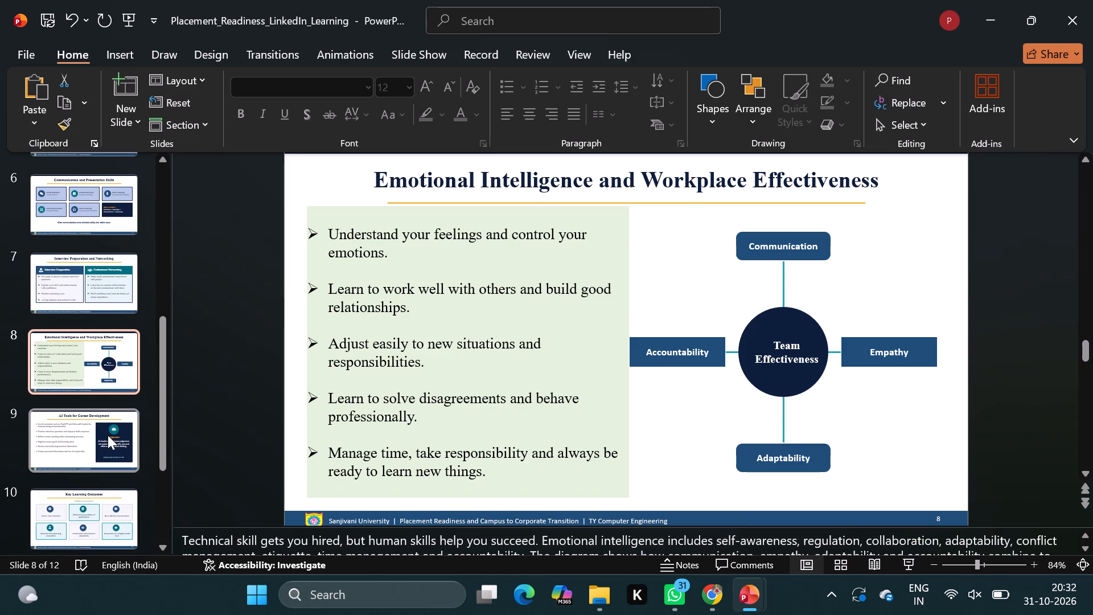
left_click(108, 435)
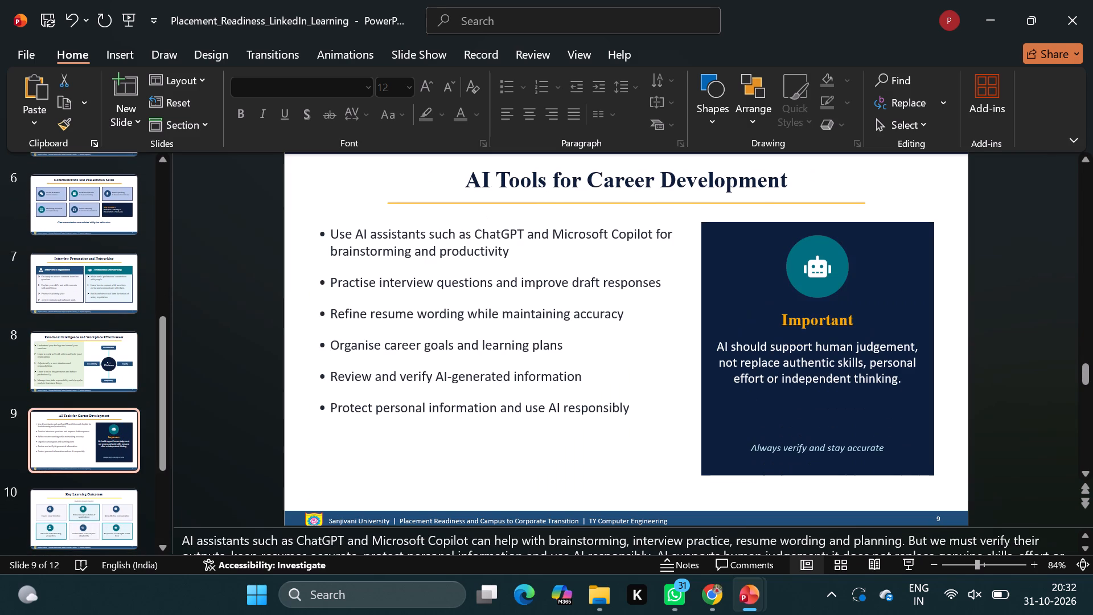
left_click(466, 336)
key("ctrl+a")
key("alt+space")
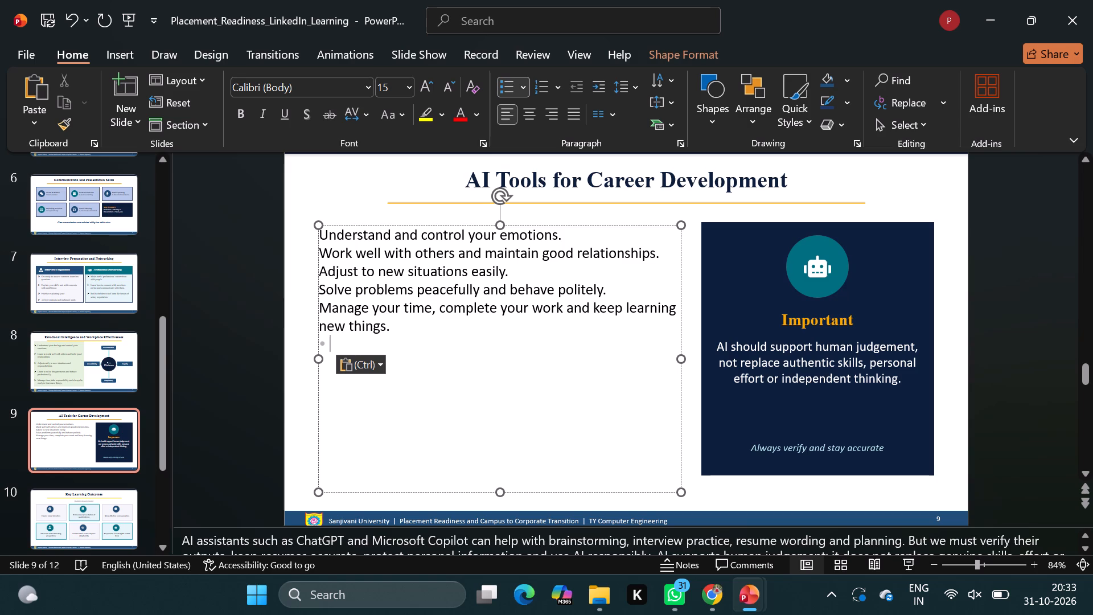
Format the five pasted points on slide 9 in Times New Roman with arrow bullets.
left_click_drag(320, 235, 389, 333)
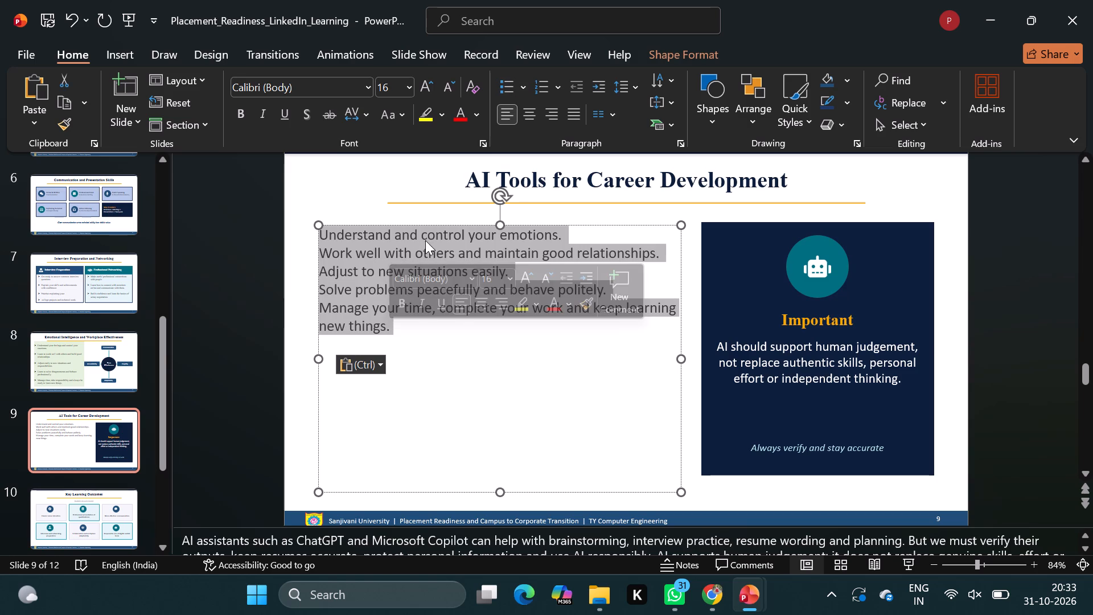
left_click(313, 96)
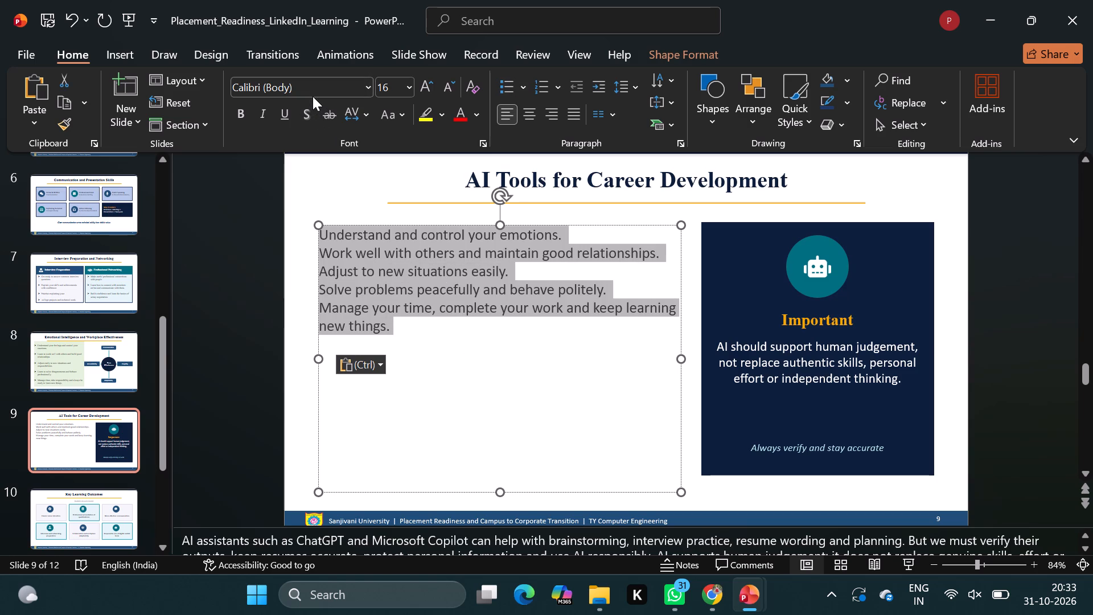
left_click(312, 89)
type("time")
key("Return")
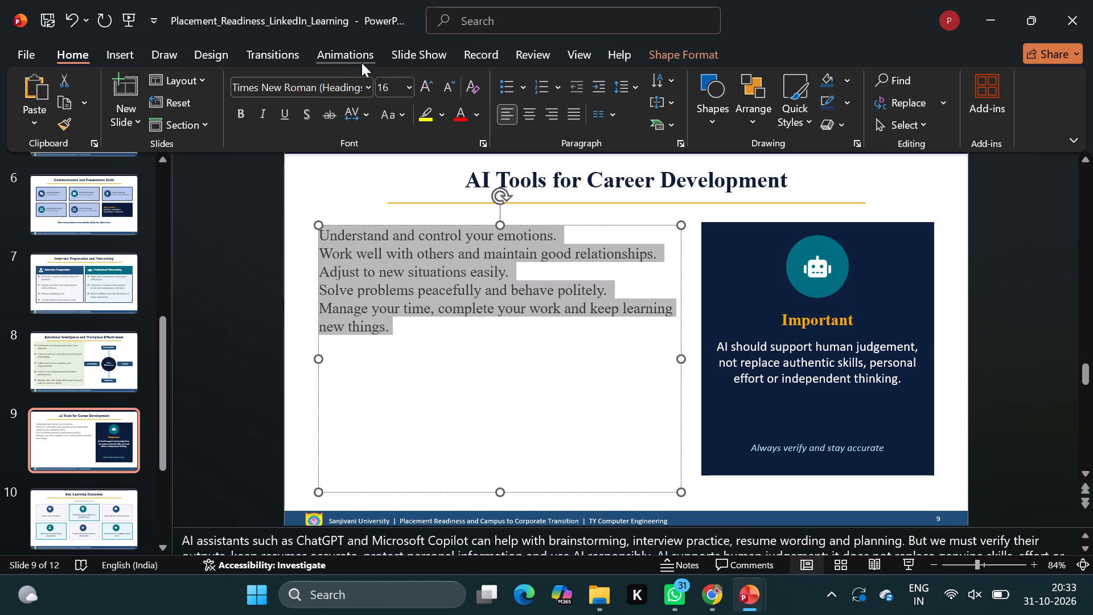
left_click(523, 89)
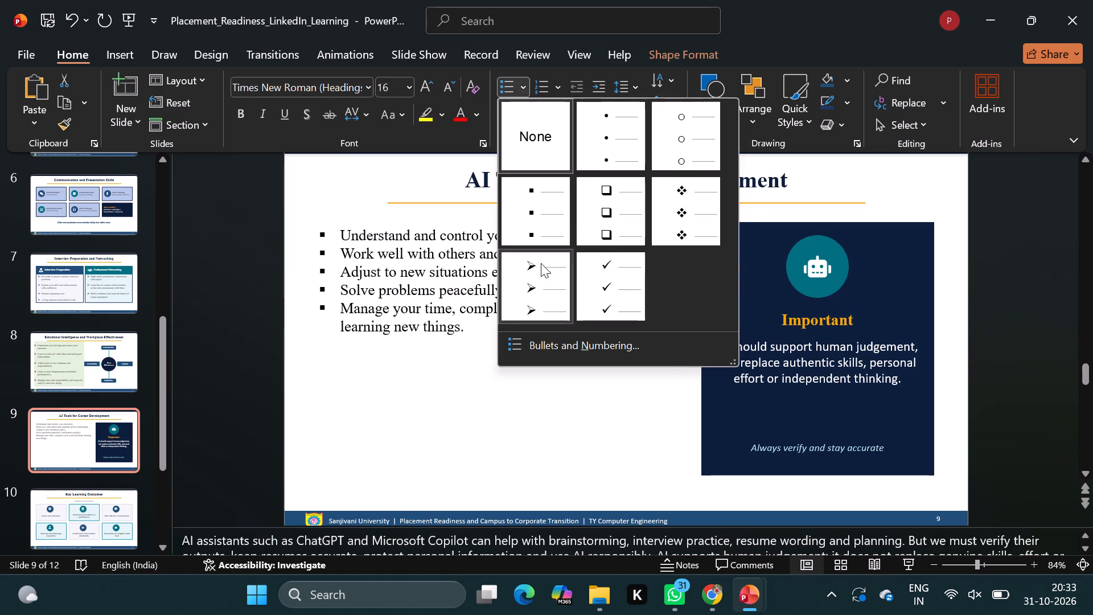
left_click(539, 268)
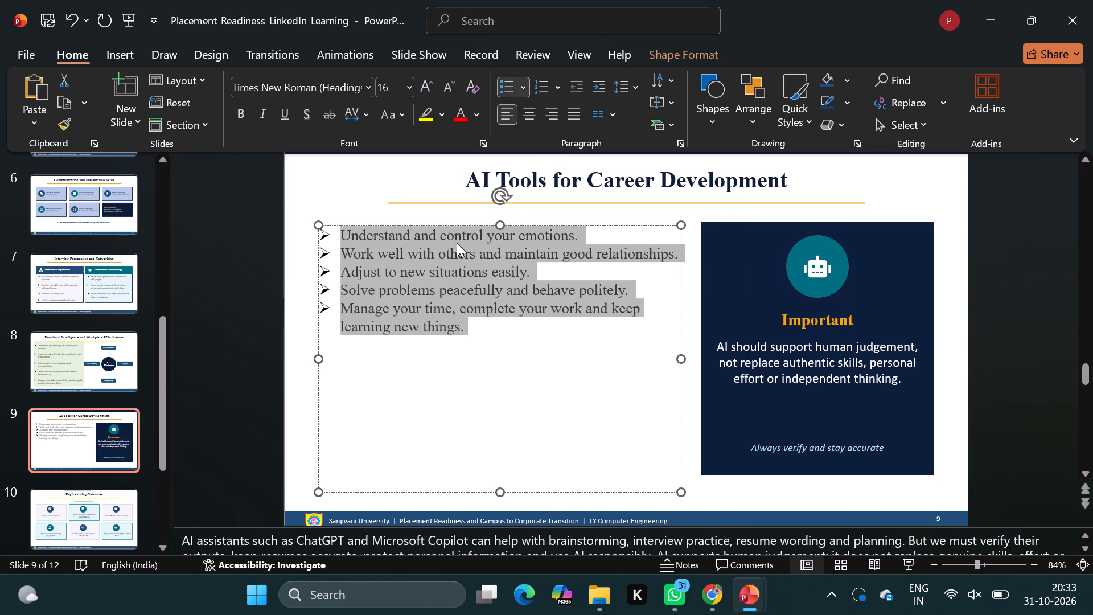
Insert an empty line without a bullet between each of the five points on slide 9.
left_click(579, 232)
key("Return")
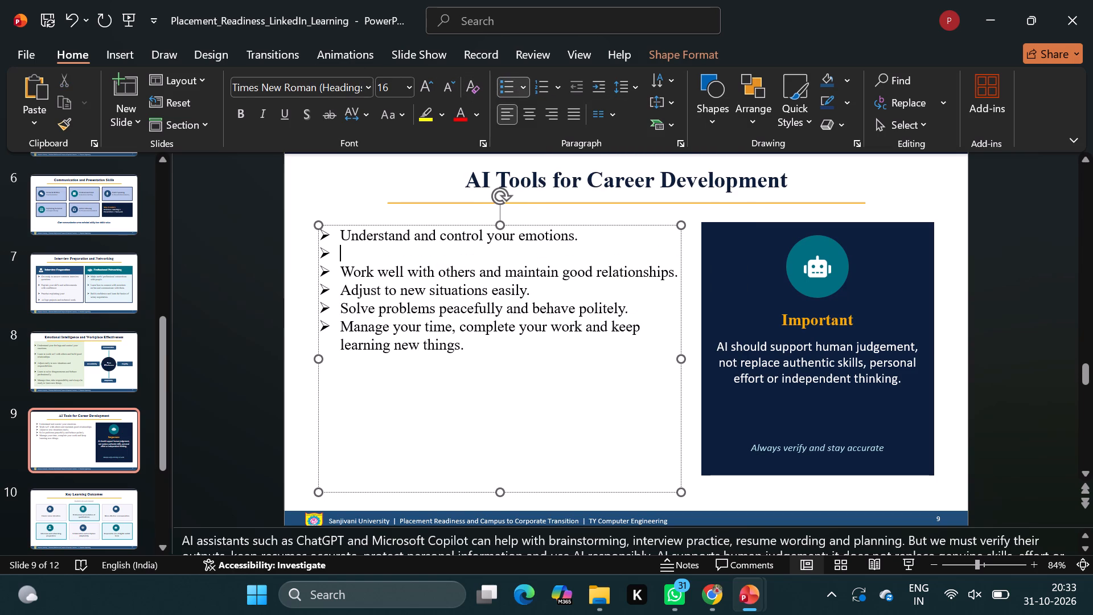
key("BackSpace")
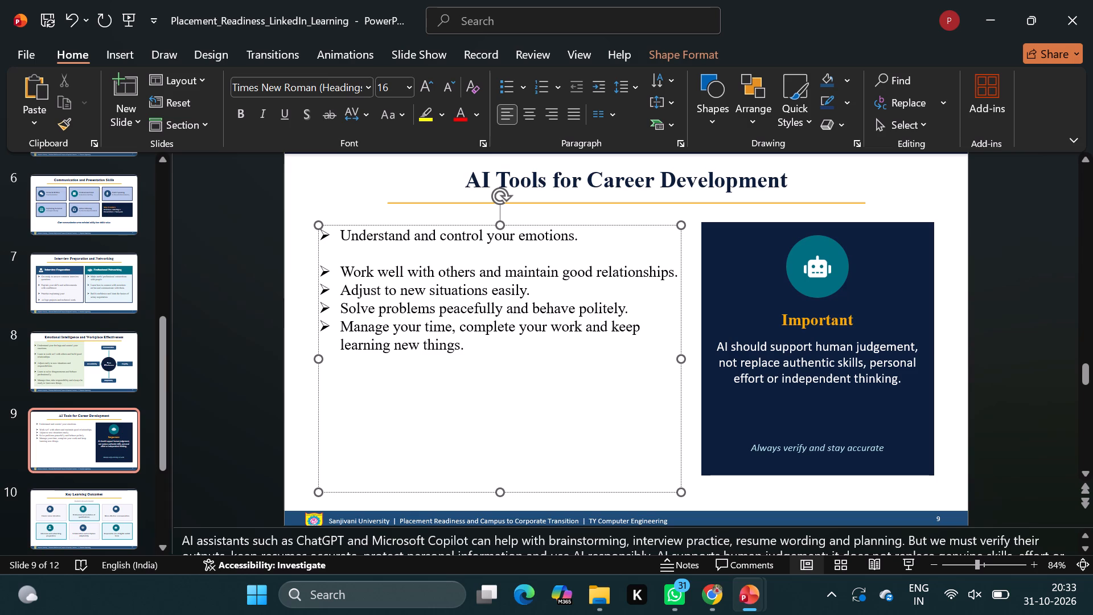
left_click(676, 275)
key("Return")
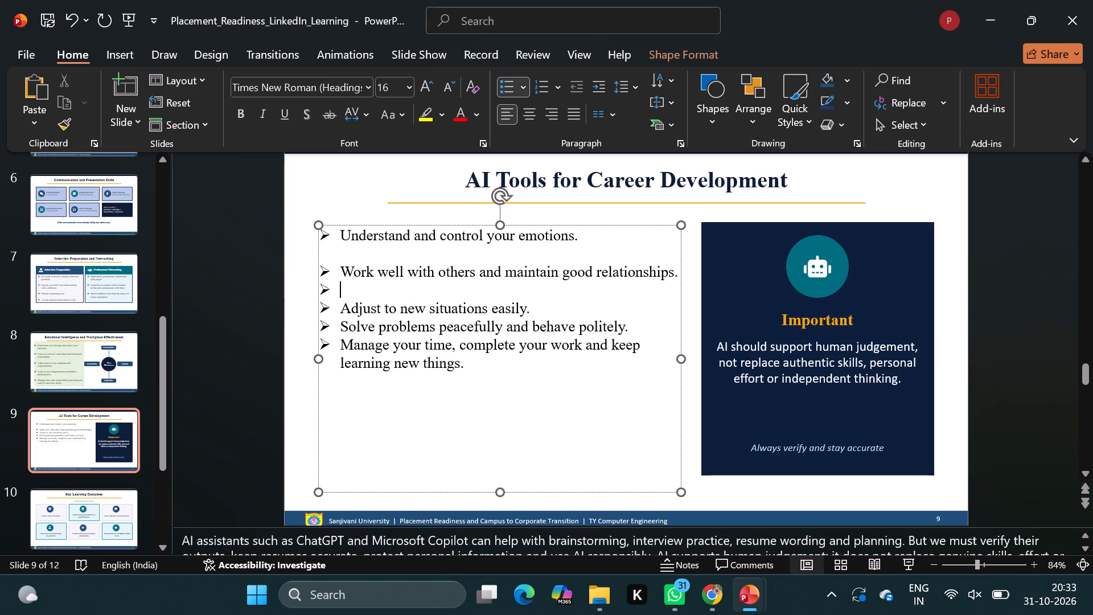
key("BackSpace")
left_click(591, 298)
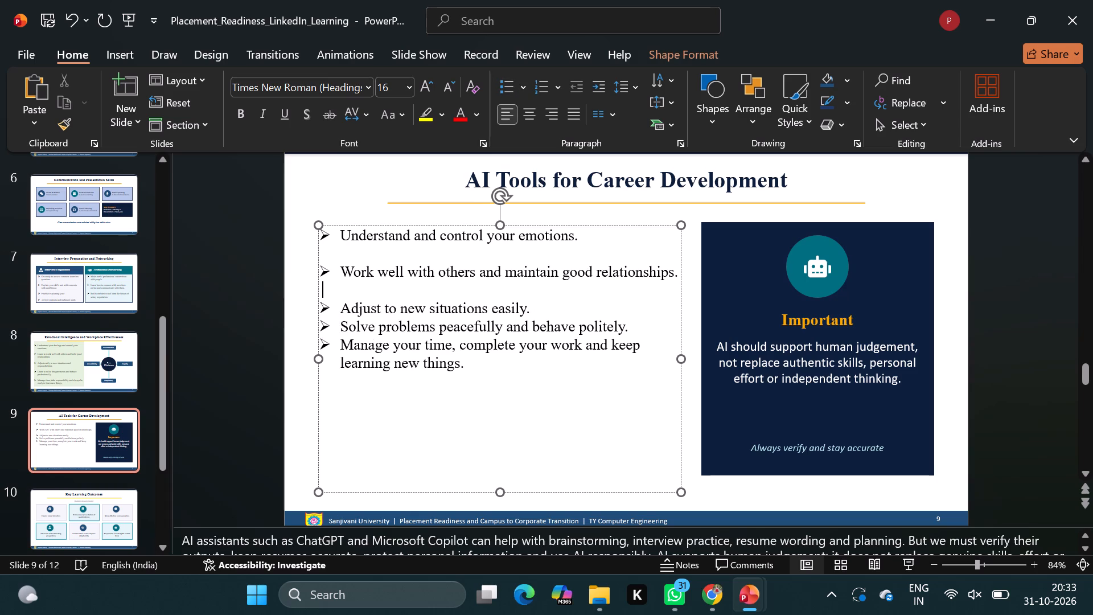
left_click(591, 298)
left_click(575, 304)
key("Return")
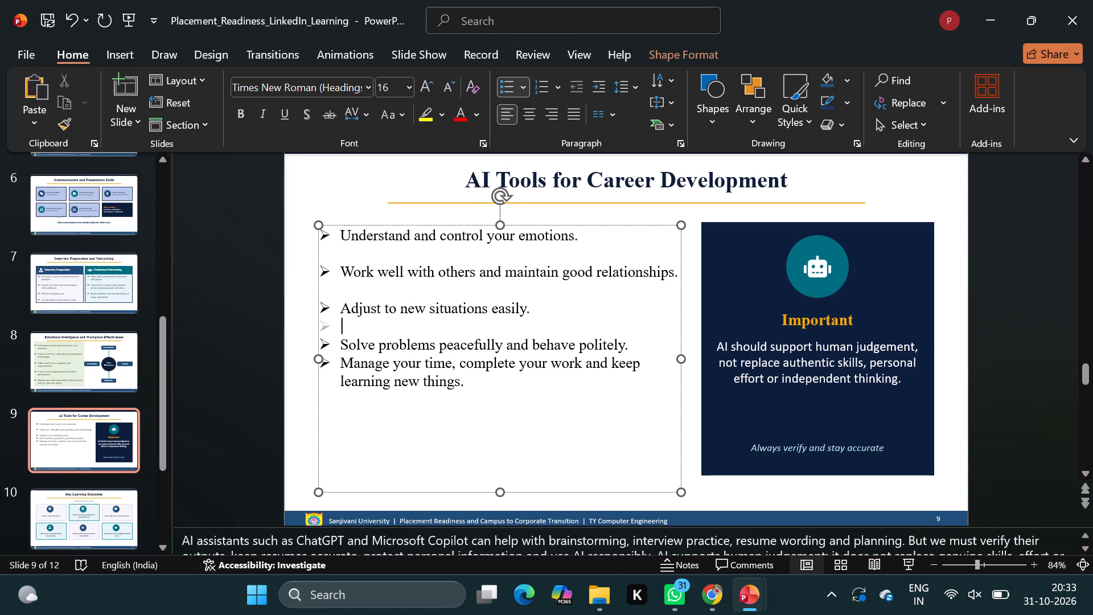
key("BackSpace")
left_click(634, 336)
key("Return")
key("BackSpace")
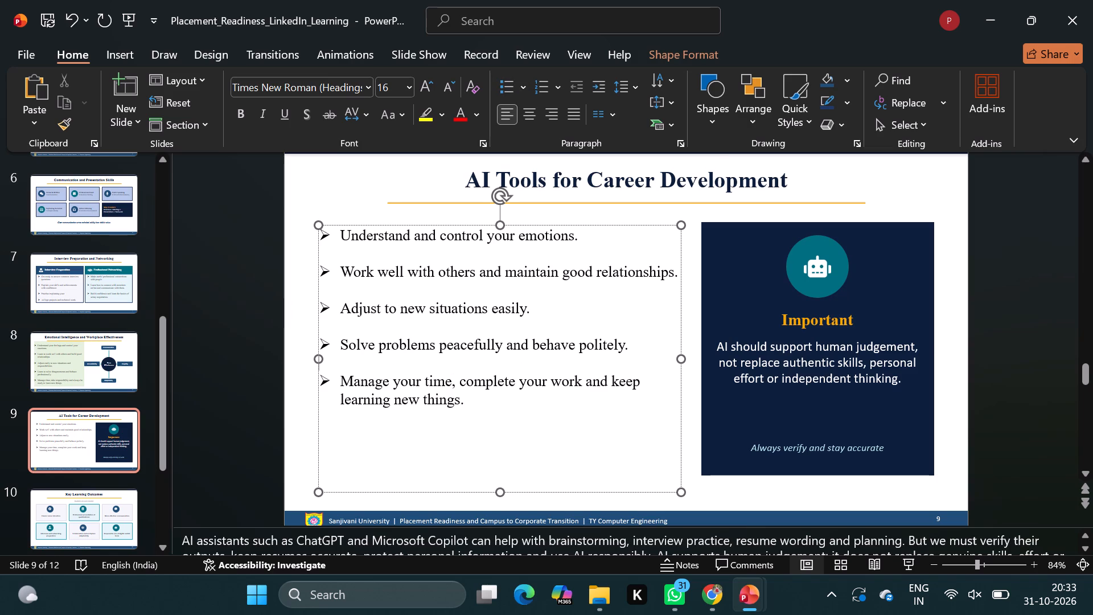
Give slide 9's bullet text box a light blue theme fill and a thin dark outline.
left_click(565, 261)
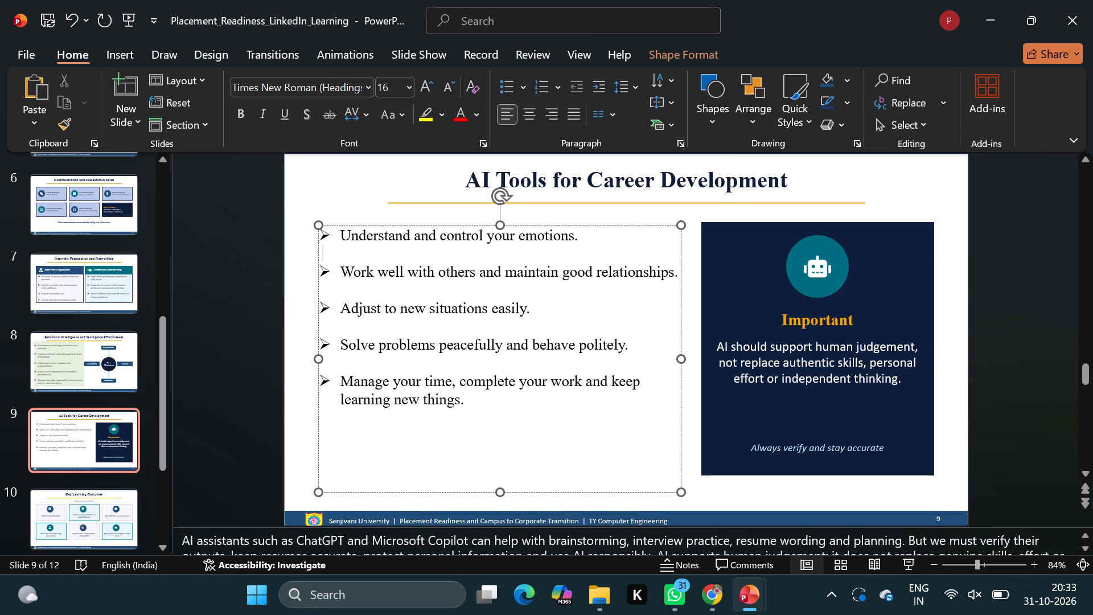
left_click(570, 223)
left_click(667, 54)
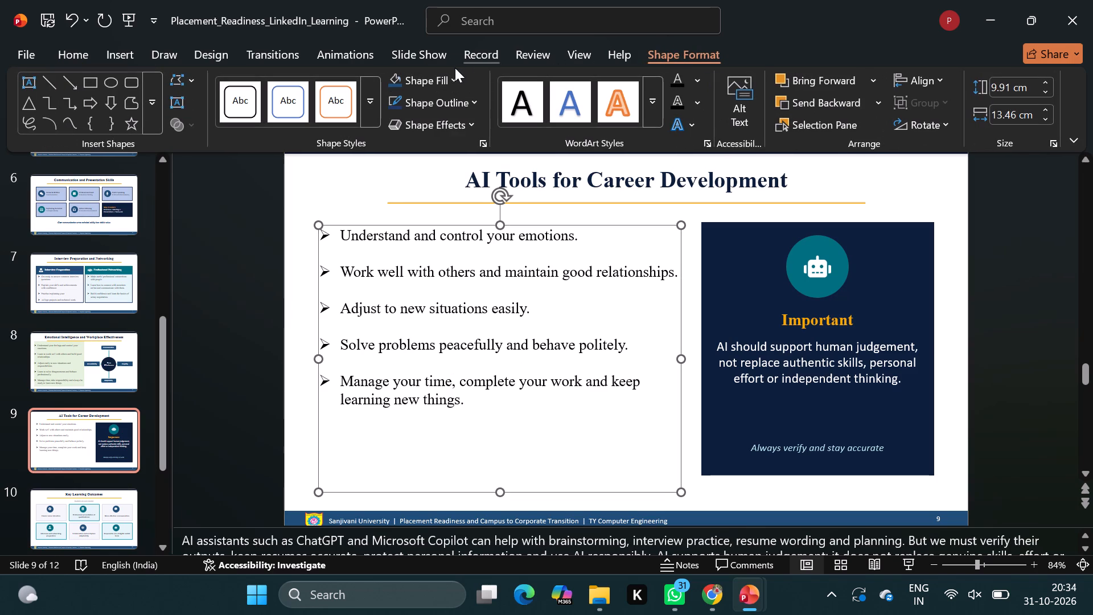
left_click(454, 76)
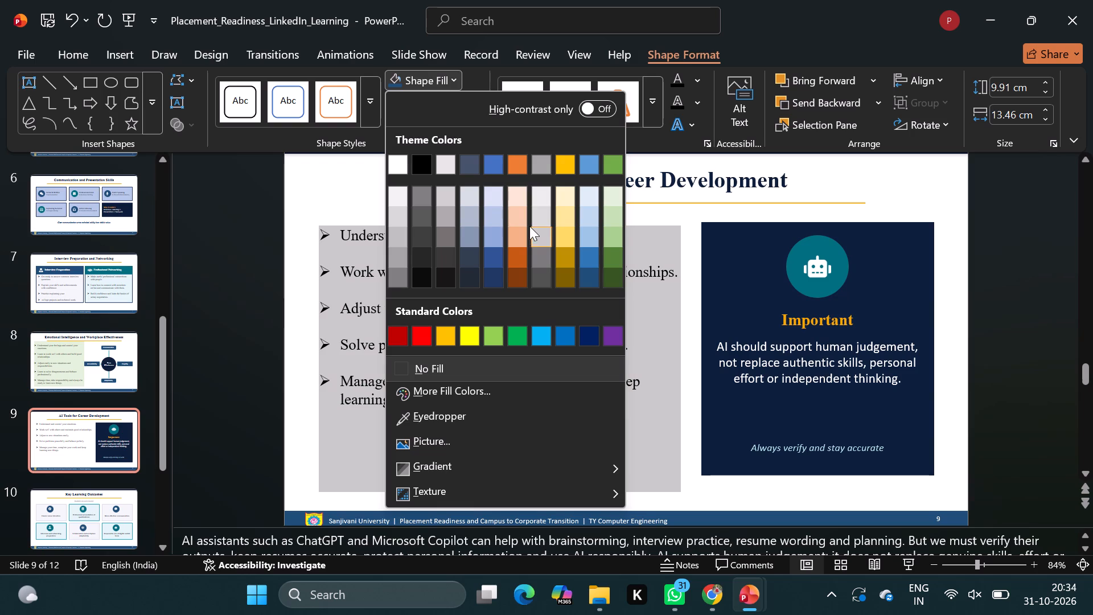
left_click(493, 216)
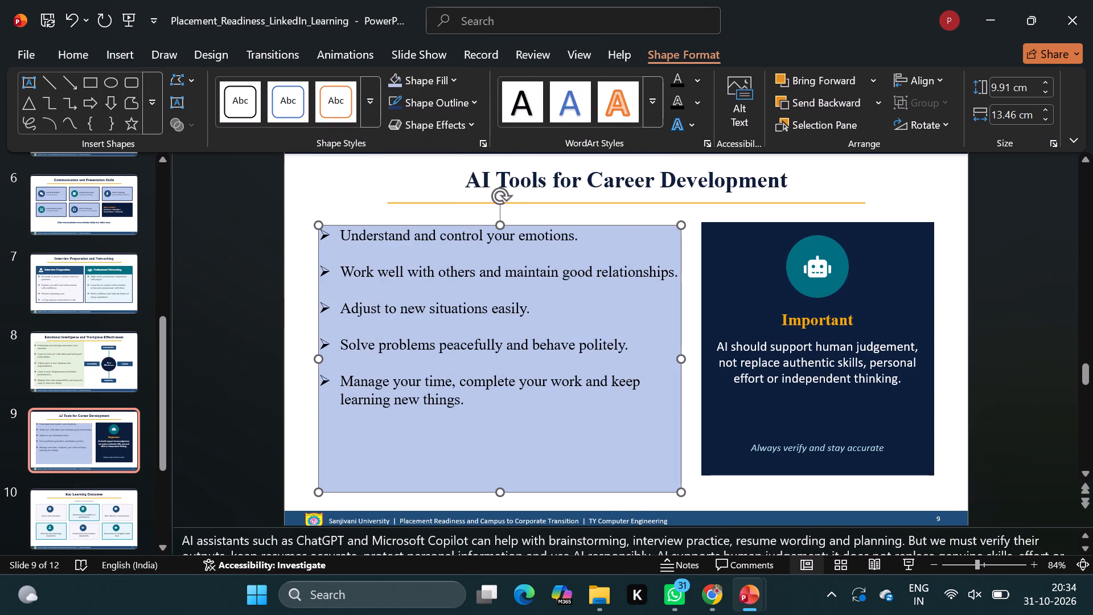
left_click(316, 427)
left_click_drag(392, 91, 392, 102)
left_click(392, 102)
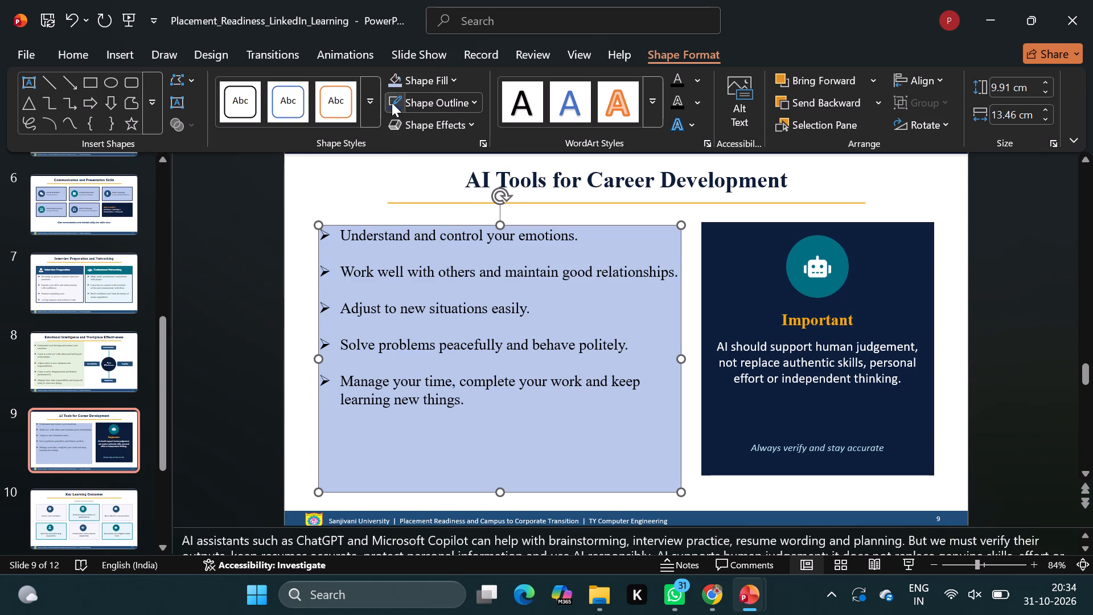
Insert an empty line above the first bullet point in slide 9's text box.
left_click(339, 235)
key("Return")
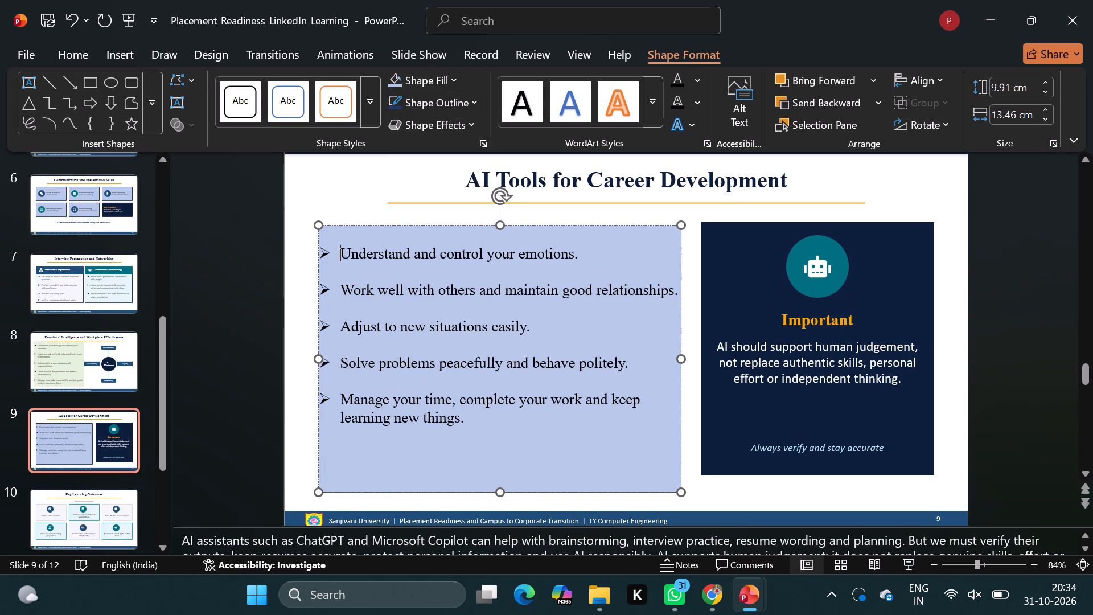
left_click(608, 216)
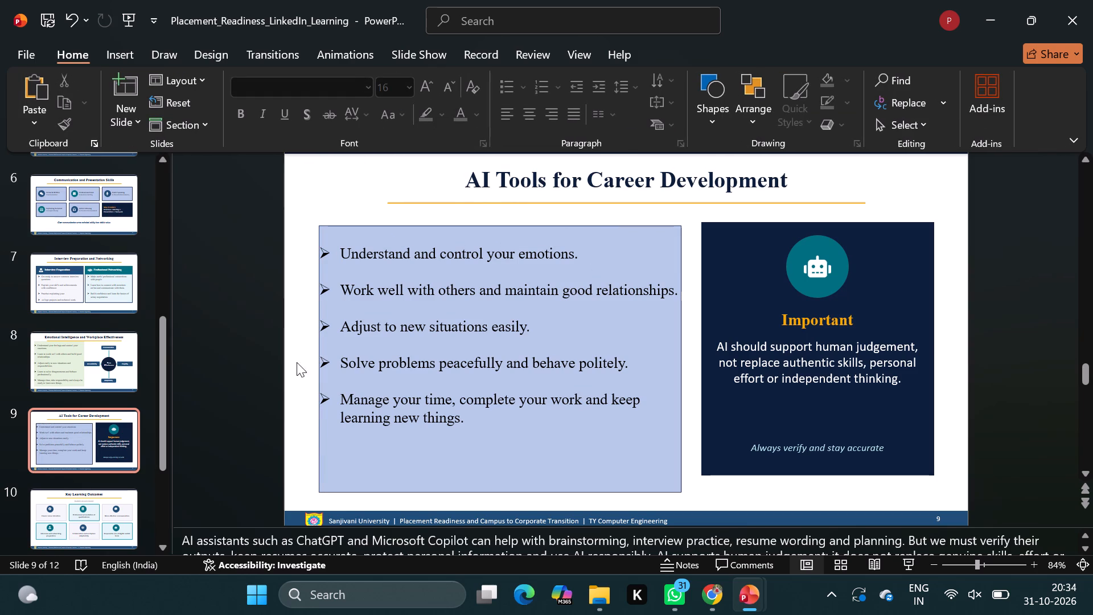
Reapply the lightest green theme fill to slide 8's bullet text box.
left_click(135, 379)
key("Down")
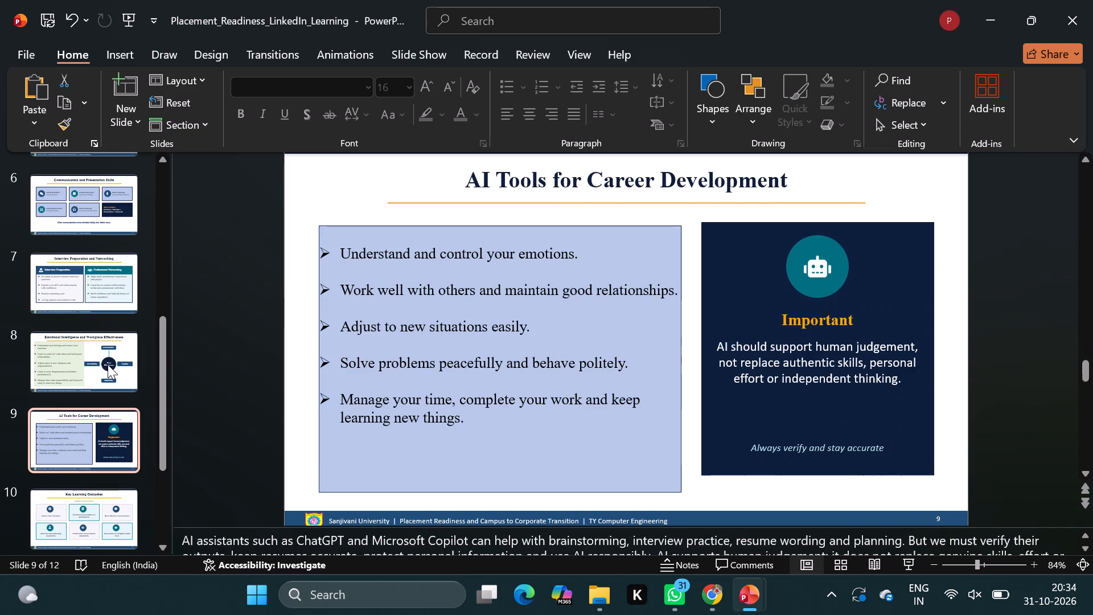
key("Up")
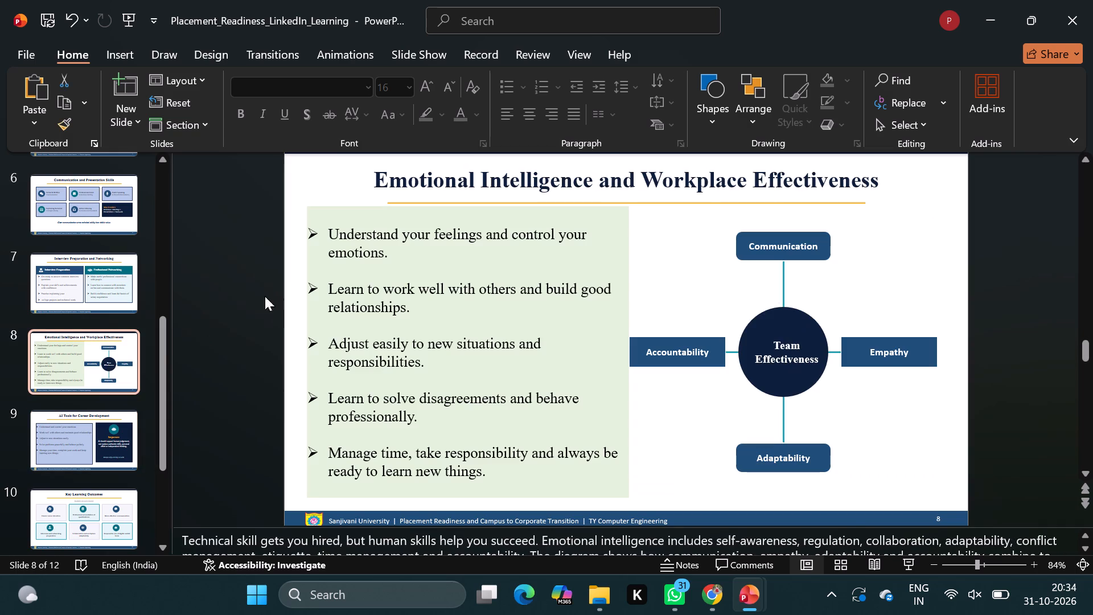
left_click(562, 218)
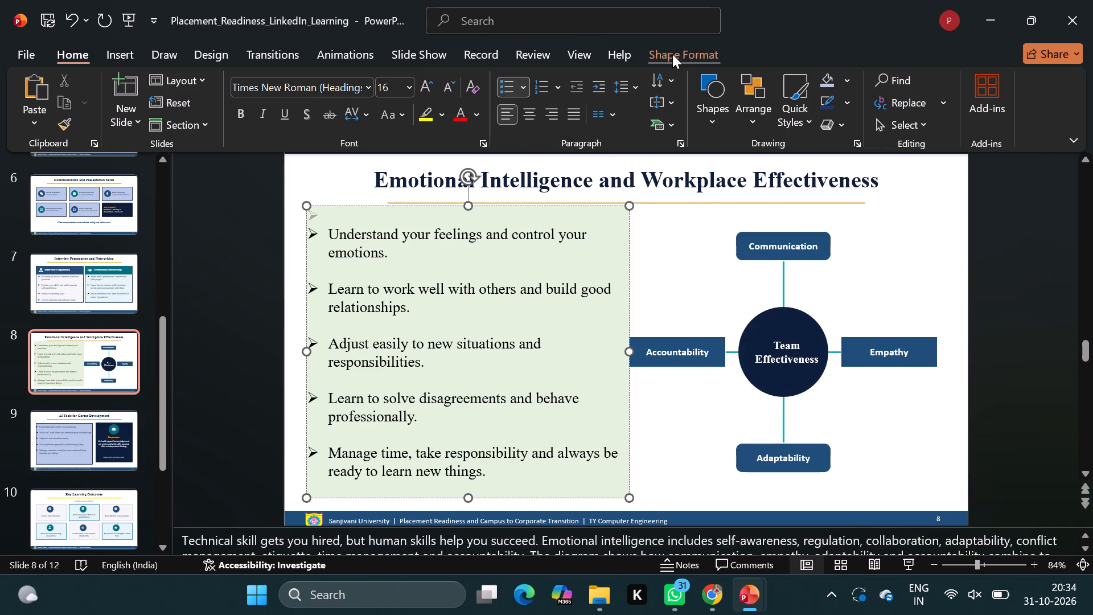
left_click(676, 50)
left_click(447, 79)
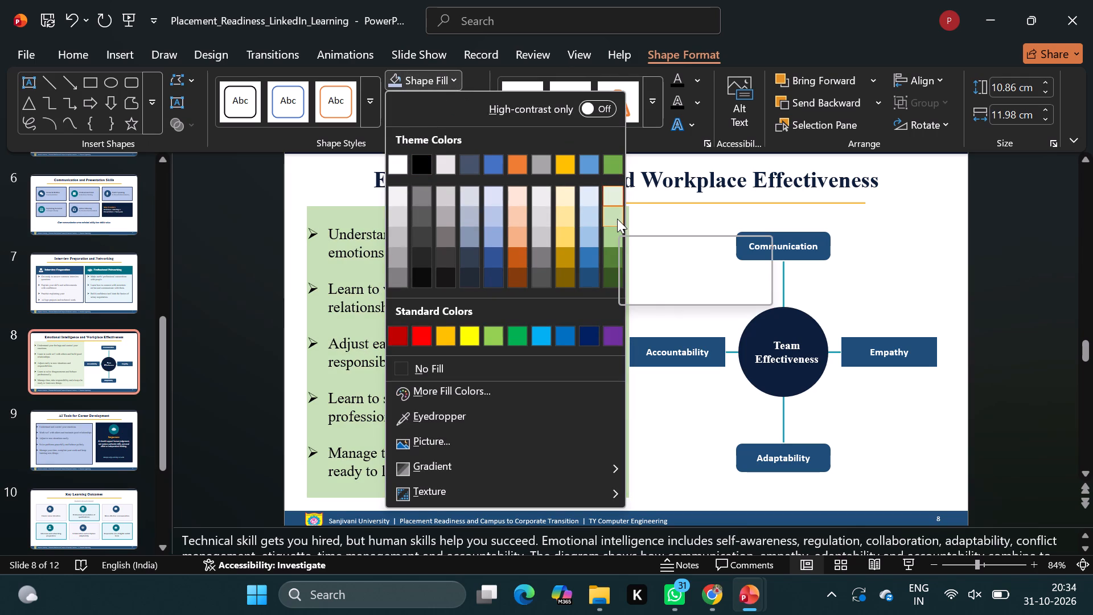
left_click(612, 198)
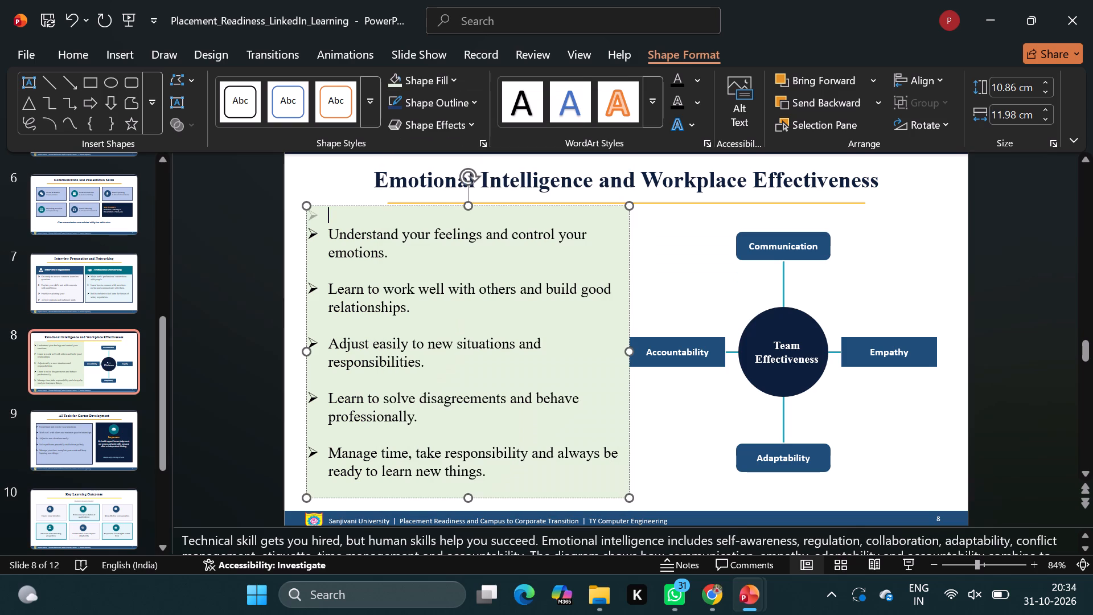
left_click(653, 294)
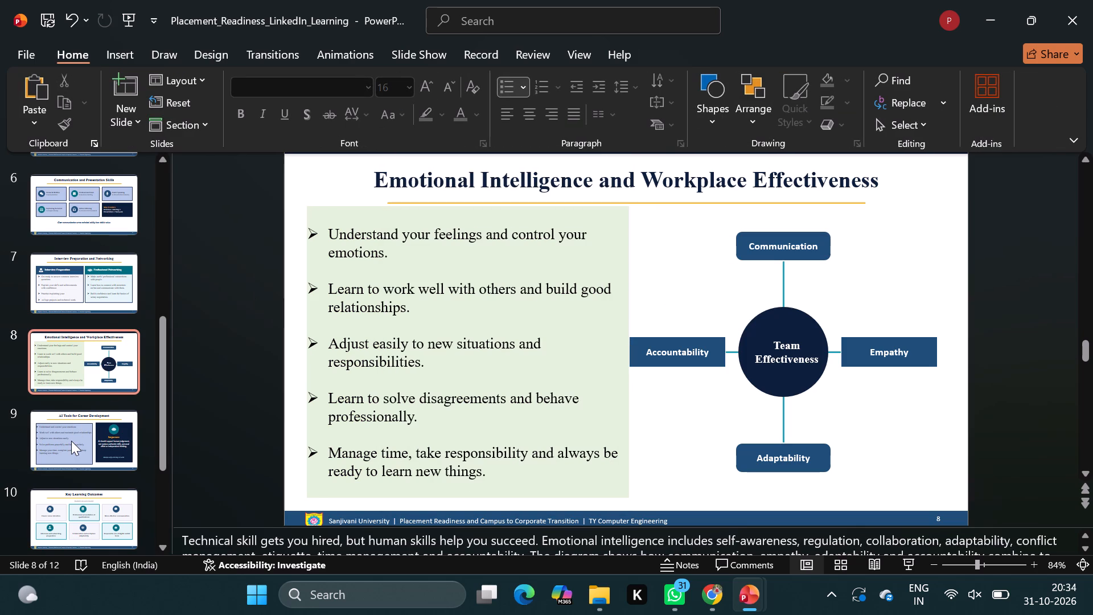
Resize slide 9's dark "Important" panel so its top and bottom edges align with the bullet text box.
left_click(71, 441)
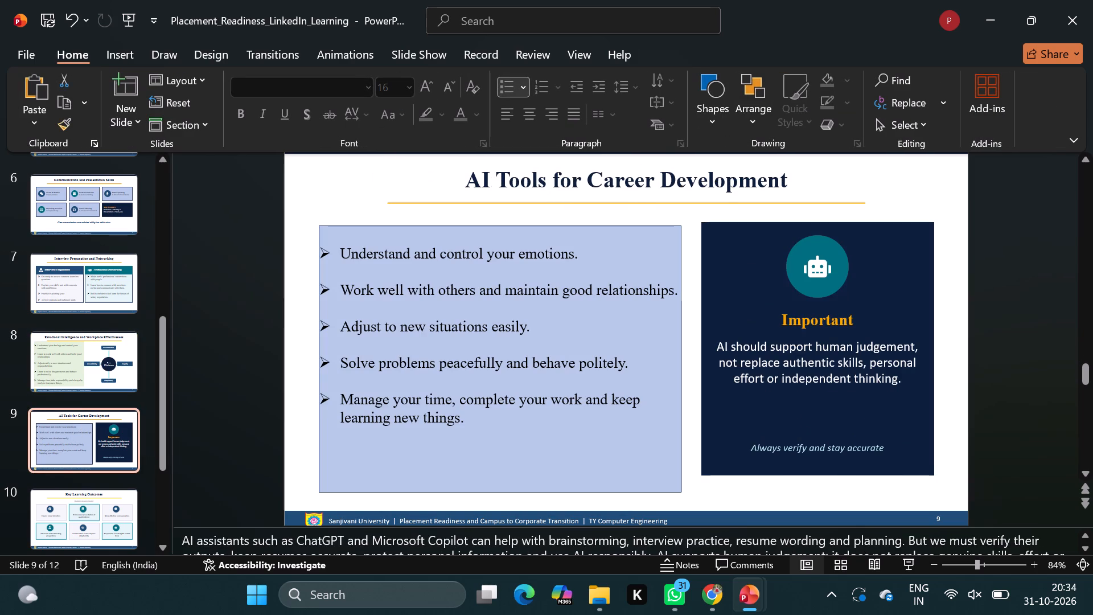
left_click(732, 470)
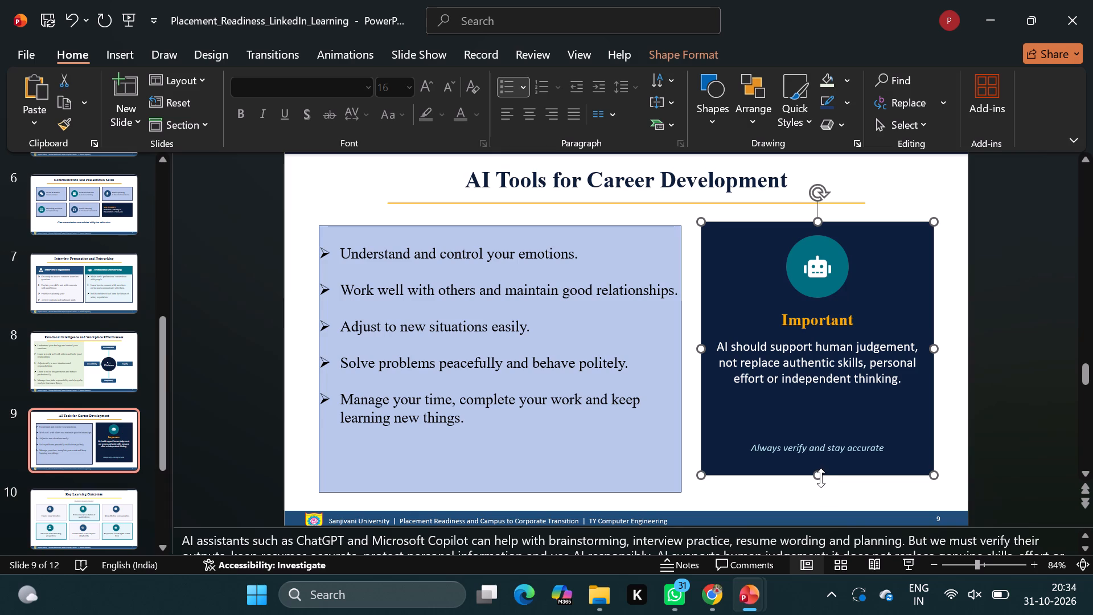
left_click_drag(821, 478, 821, 494)
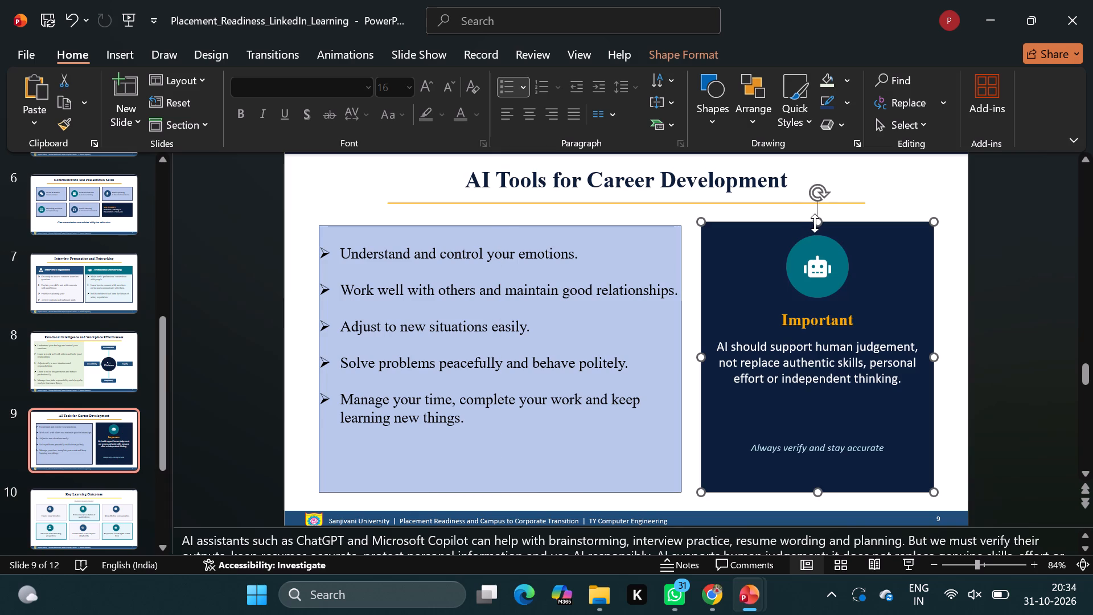
left_click(816, 223)
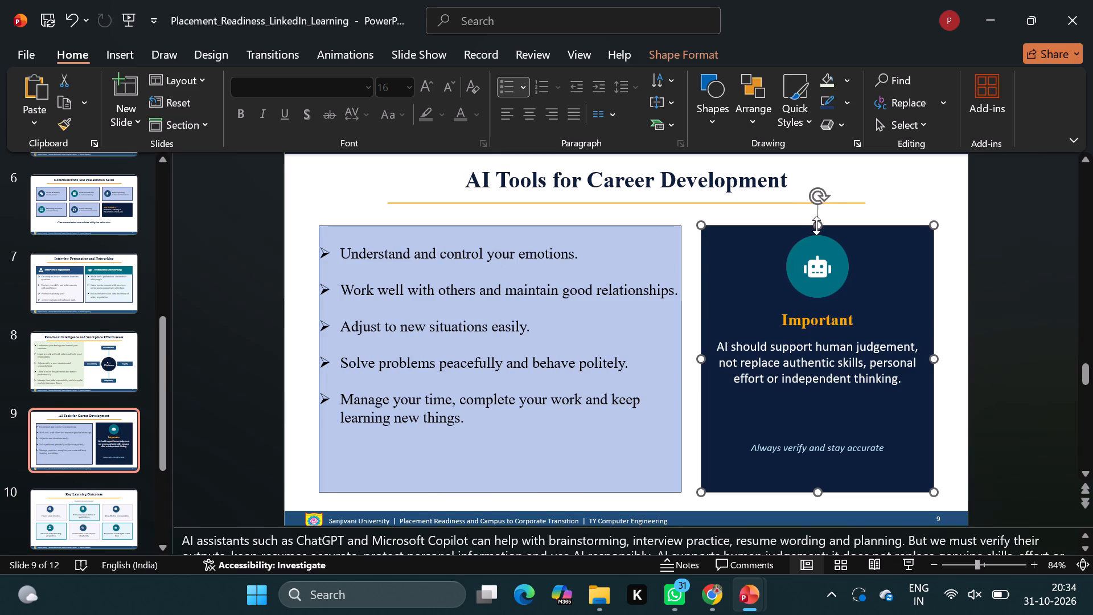
left_click(679, 211)
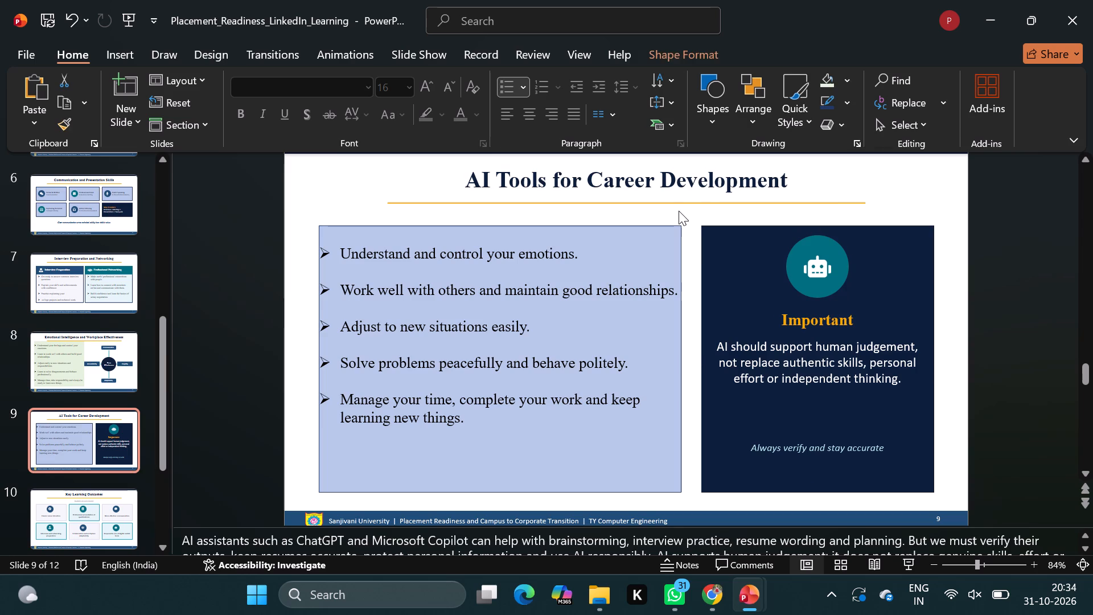
Save the presentation.
left_click(1000, 268)
key("ctrl+s")
key("ctrl+s")
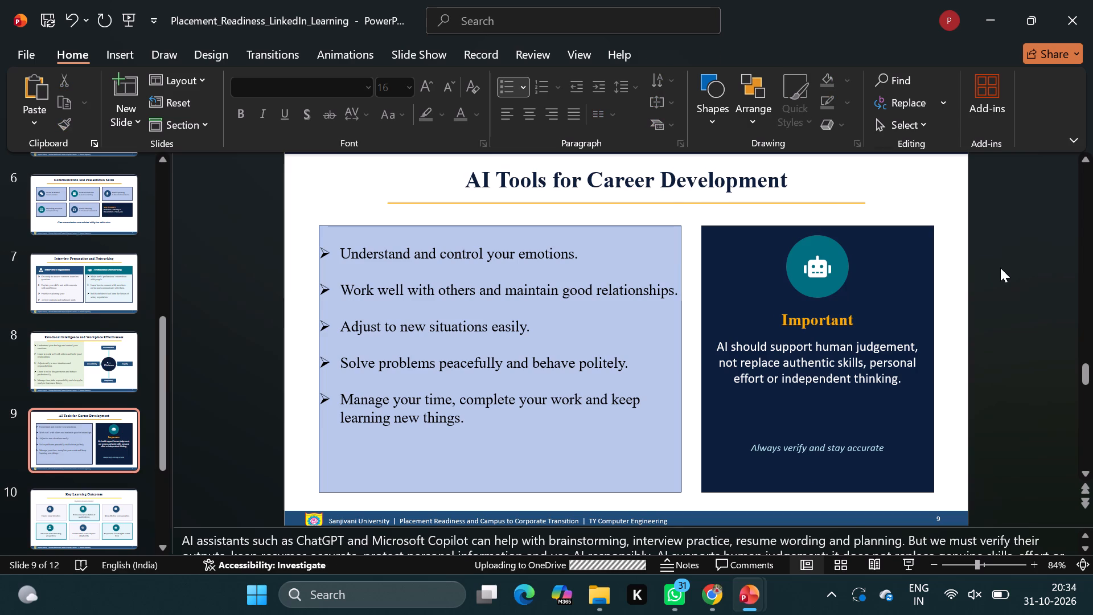
Fill slide 10's "Clearer career direction" and "Collaboration and workplace adaptability" cards with a medium light blue theme colour.
scroll(61, 381, "down", 2)
left_click(94, 410)
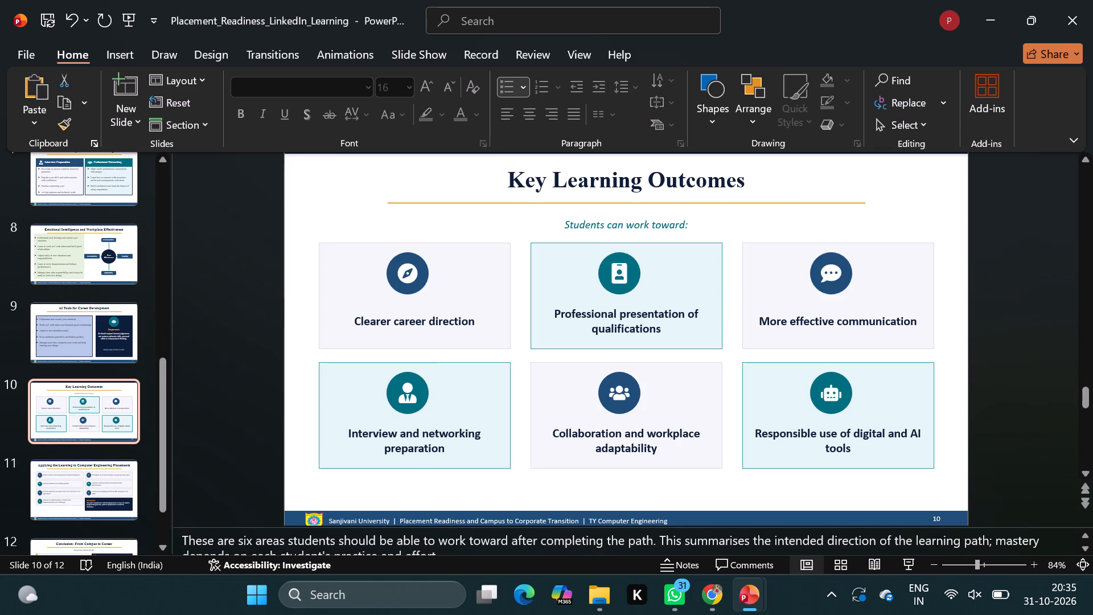
left_click(470, 370)
left_click(487, 261)
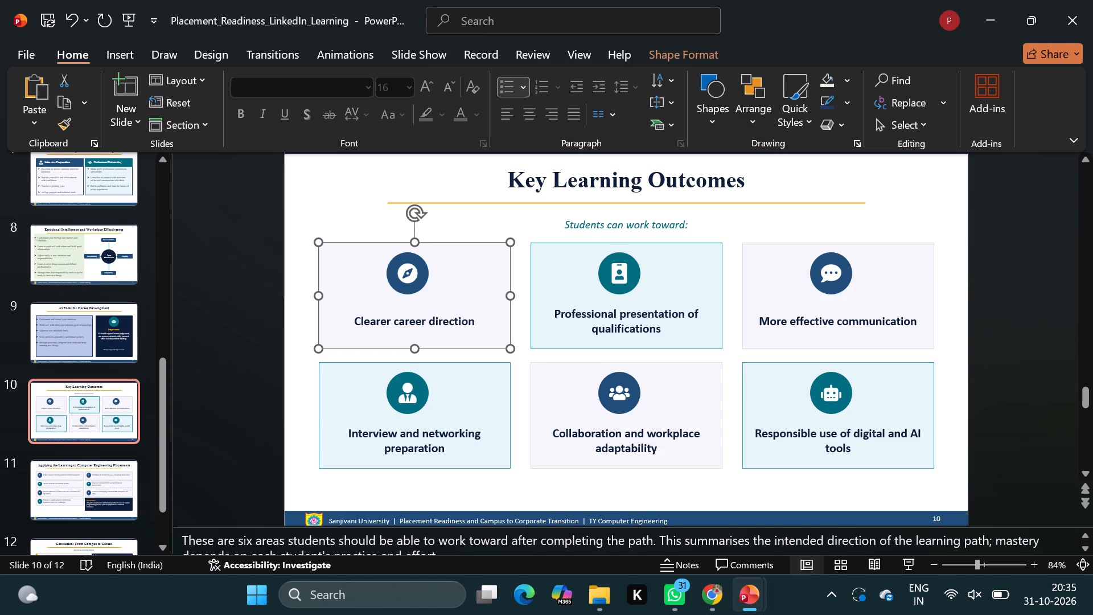
left_click(682, 52)
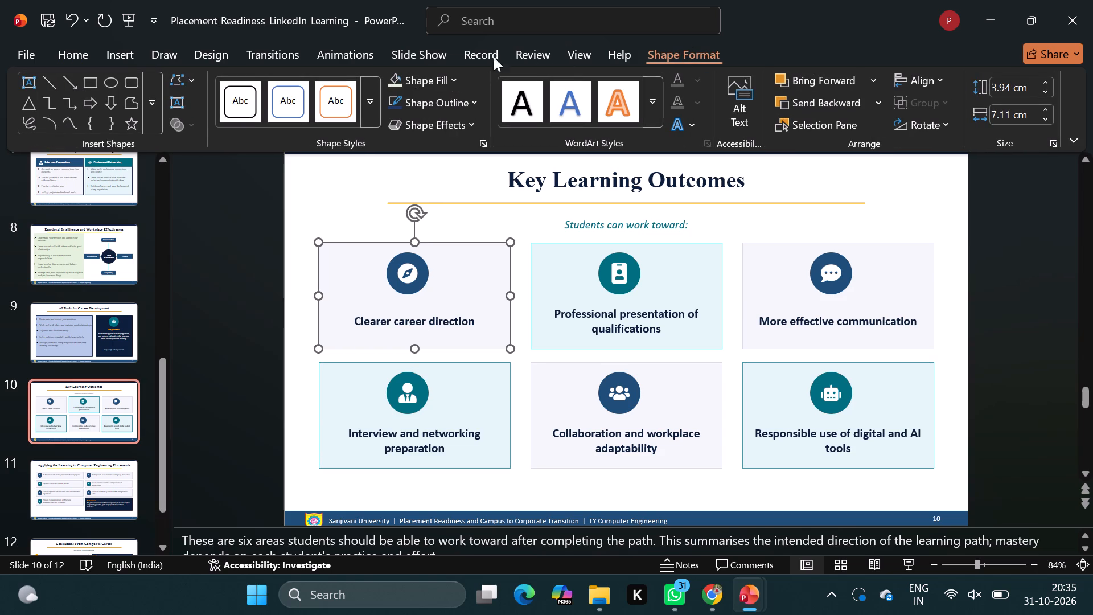
left_click(449, 84)
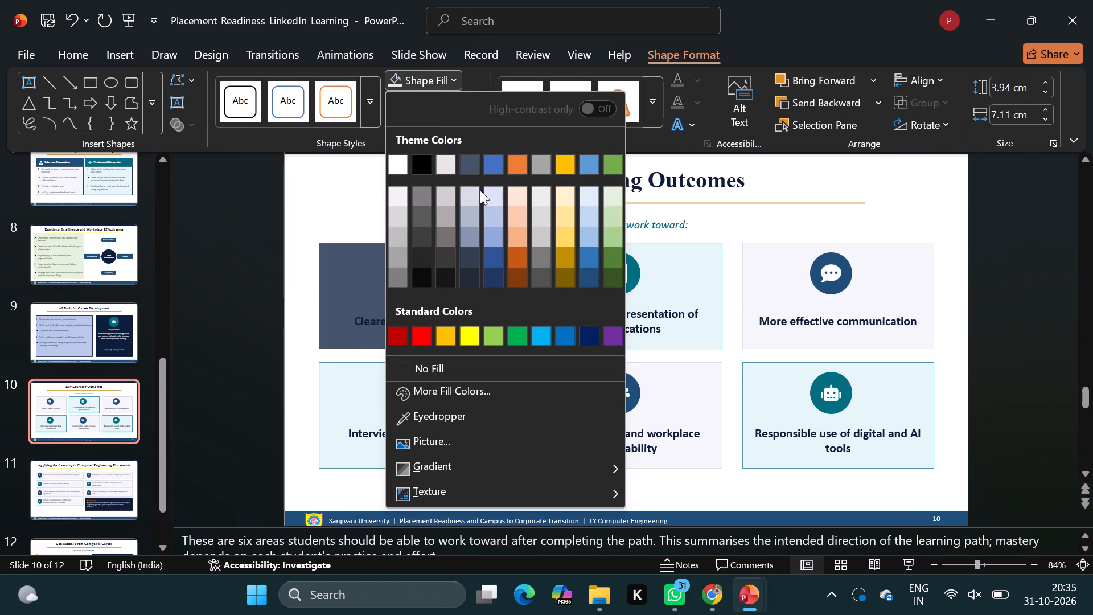
left_click(494, 231)
left_click(564, 393)
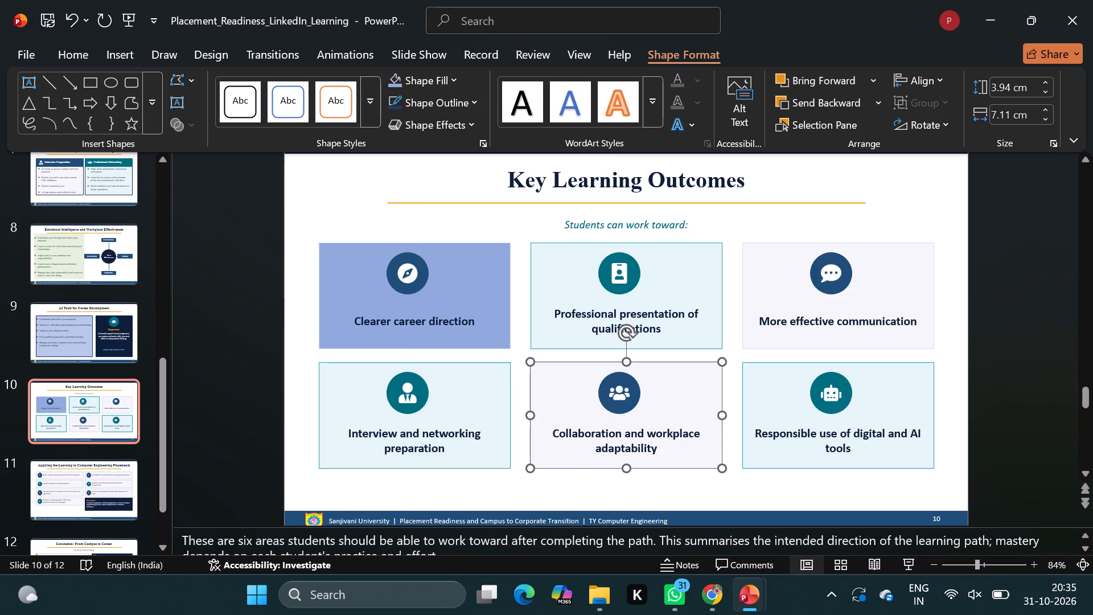
left_click(393, 77)
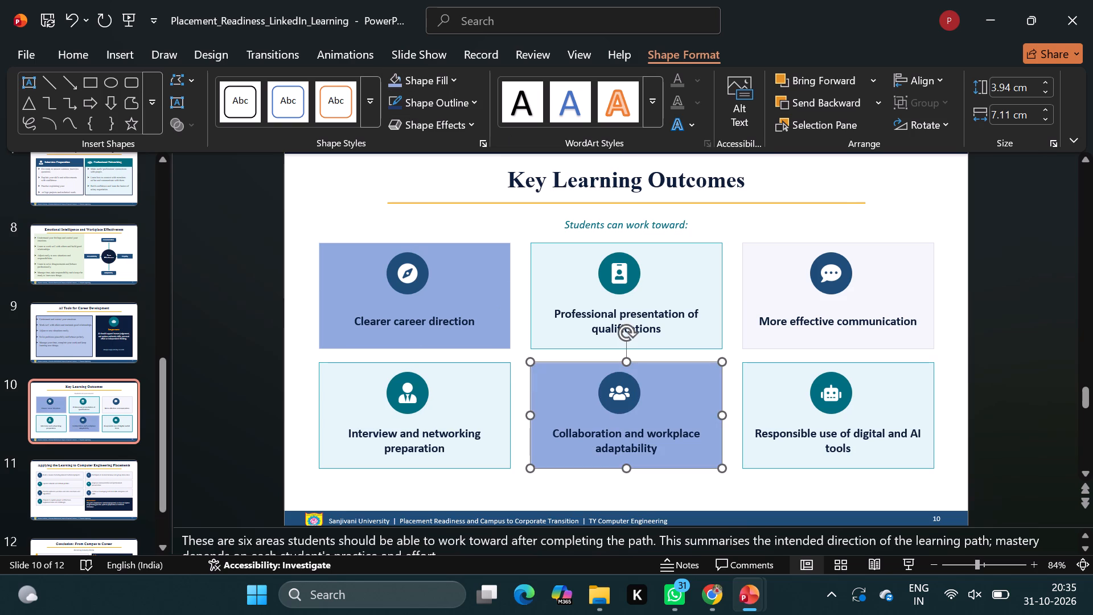
Give slide 10's "More effective communication" card a dark outline and the same medium light blue fill.
left_click(798, 268)
left_click(398, 103)
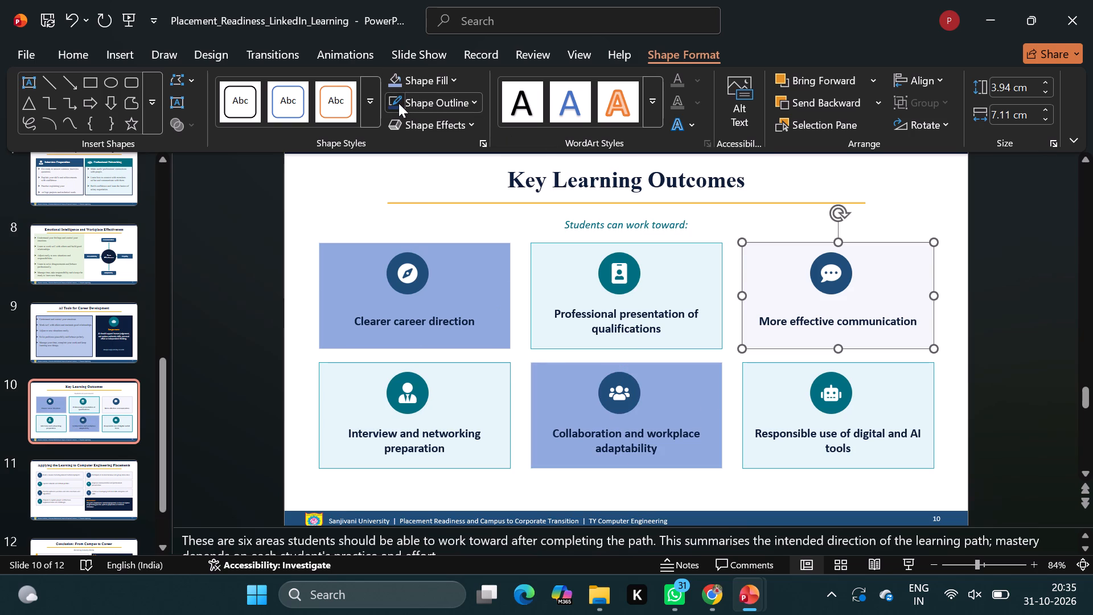
left_click(398, 103)
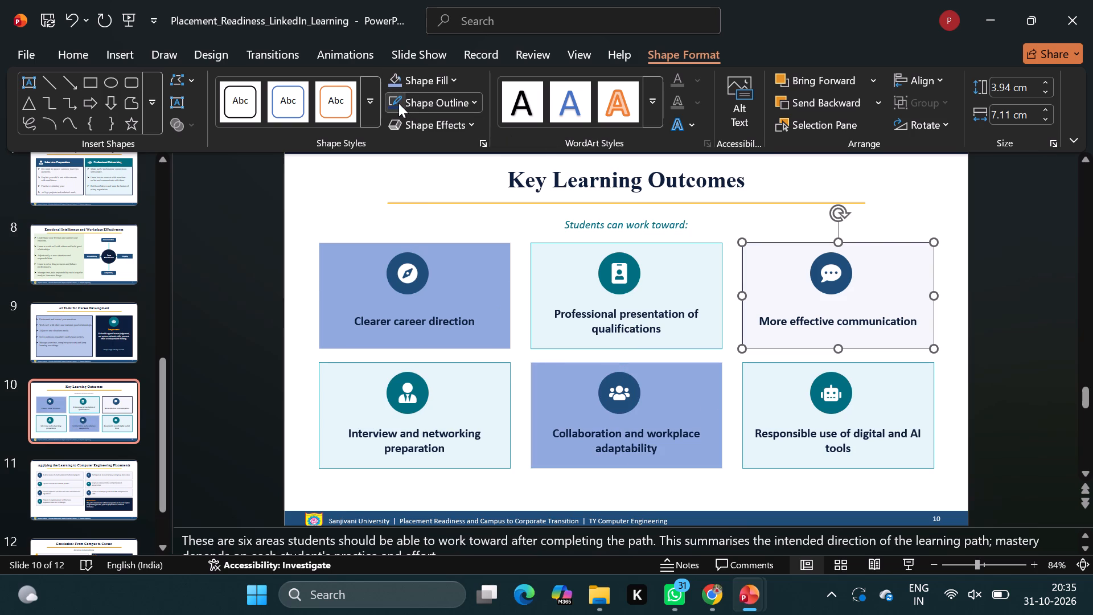
left_click(388, 101)
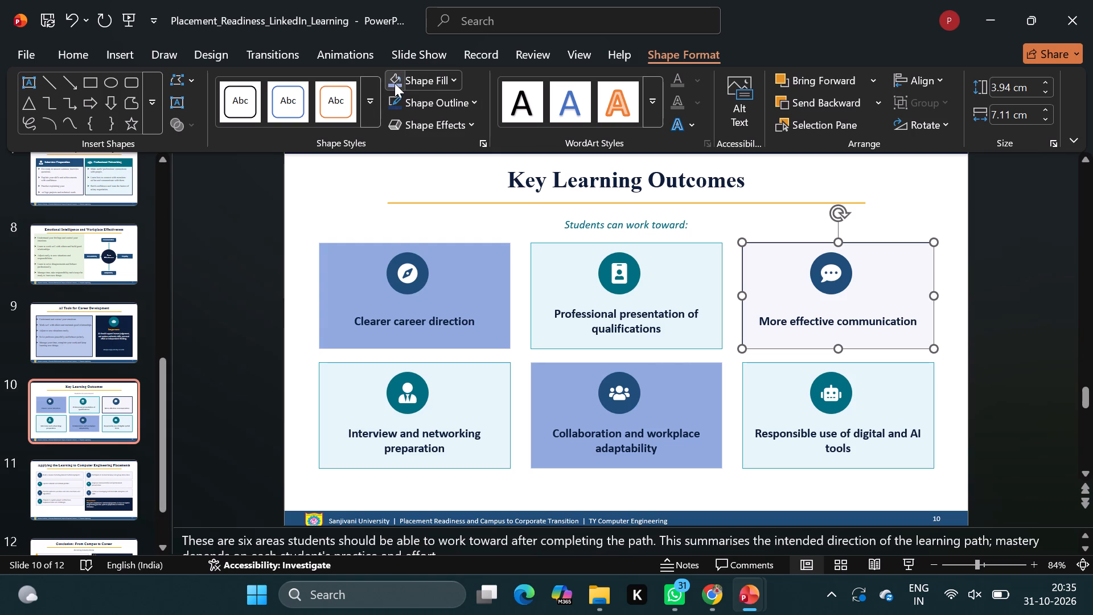
left_click(395, 82)
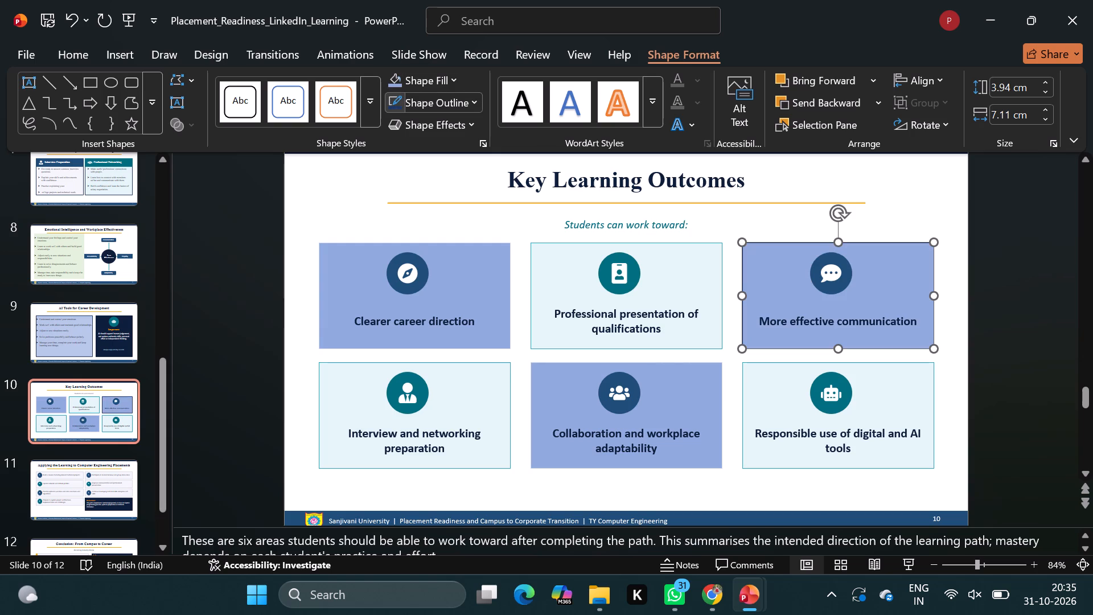
Apply the same dark outline to slide 10's "Collaboration and workplace adaptability" and "Clearer career direction" cards.
left_click(531, 386)
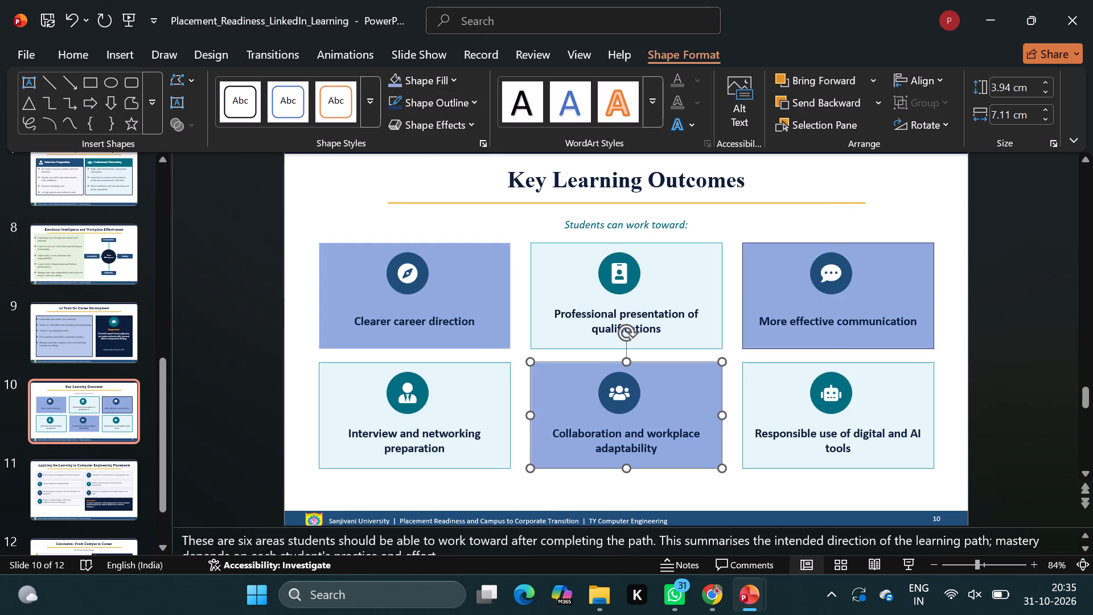
left_click(392, 100)
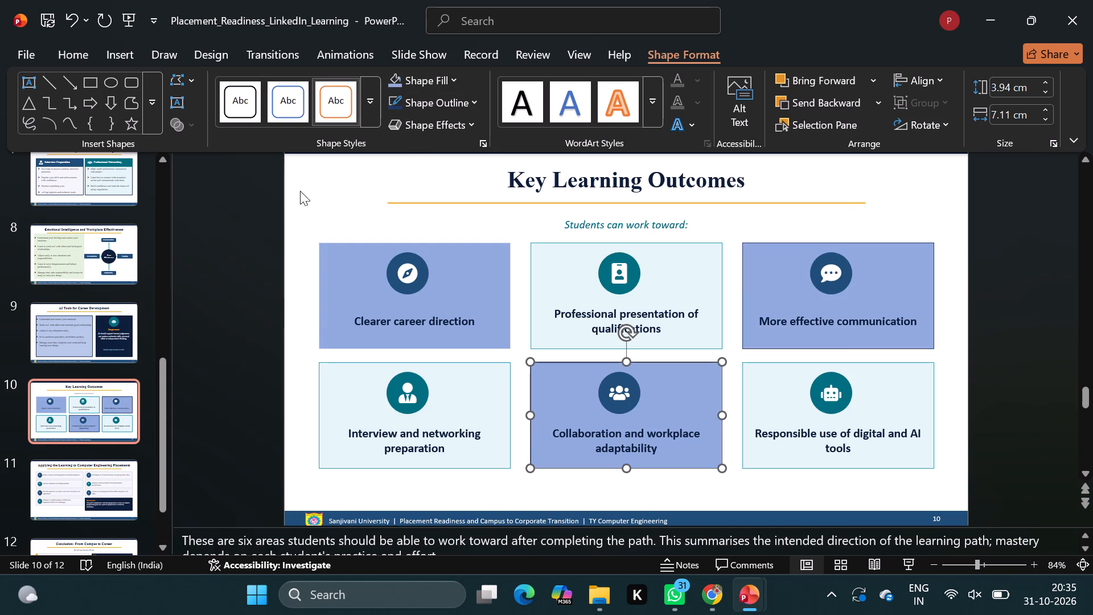
left_click(331, 245)
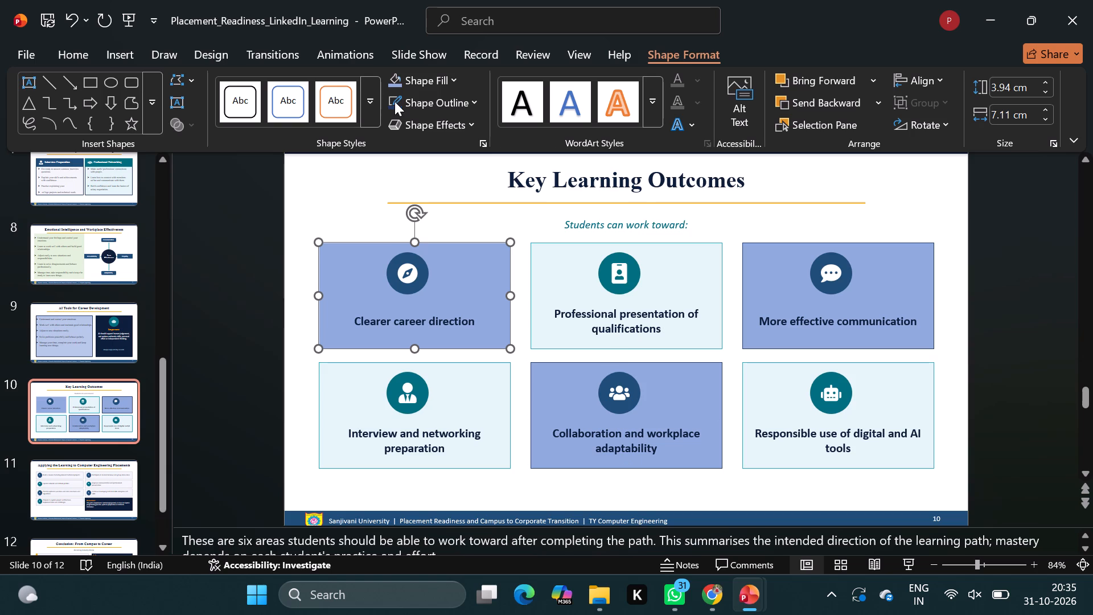
left_click(395, 101)
left_click(346, 402)
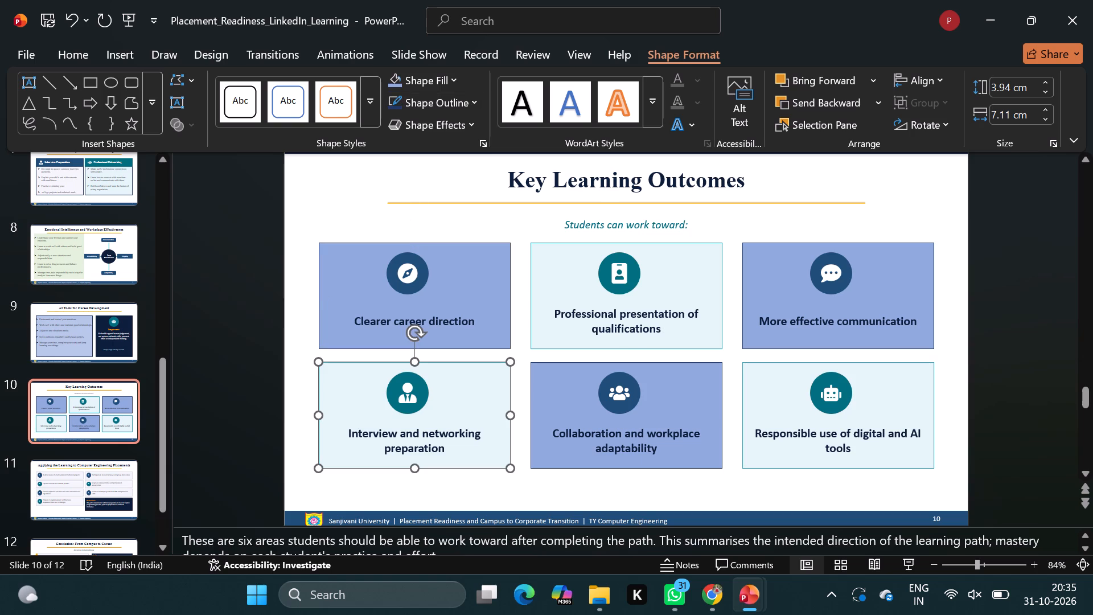
left_click(494, 219)
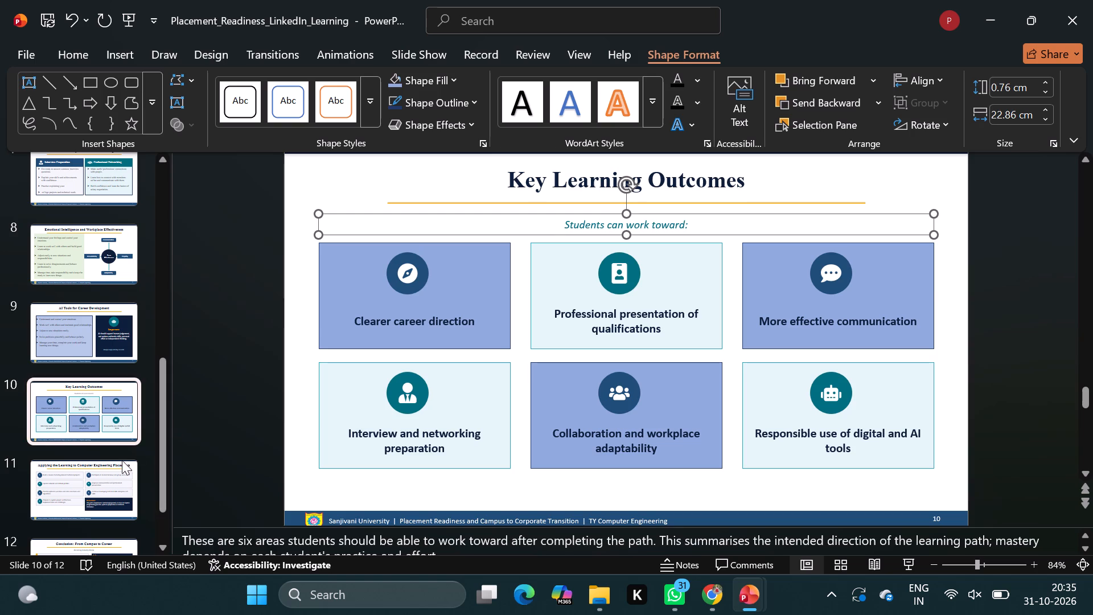
Look over slides 11 and 12, and save the presentation.
left_click(96, 499)
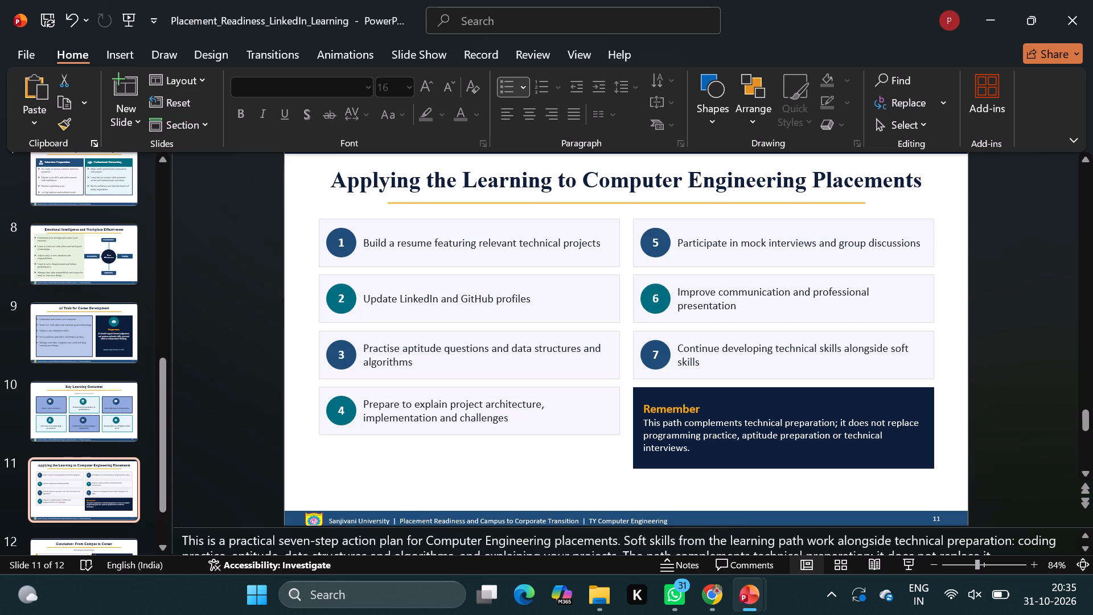
scroll(110, 493, "down", 2)
left_click(109, 493)
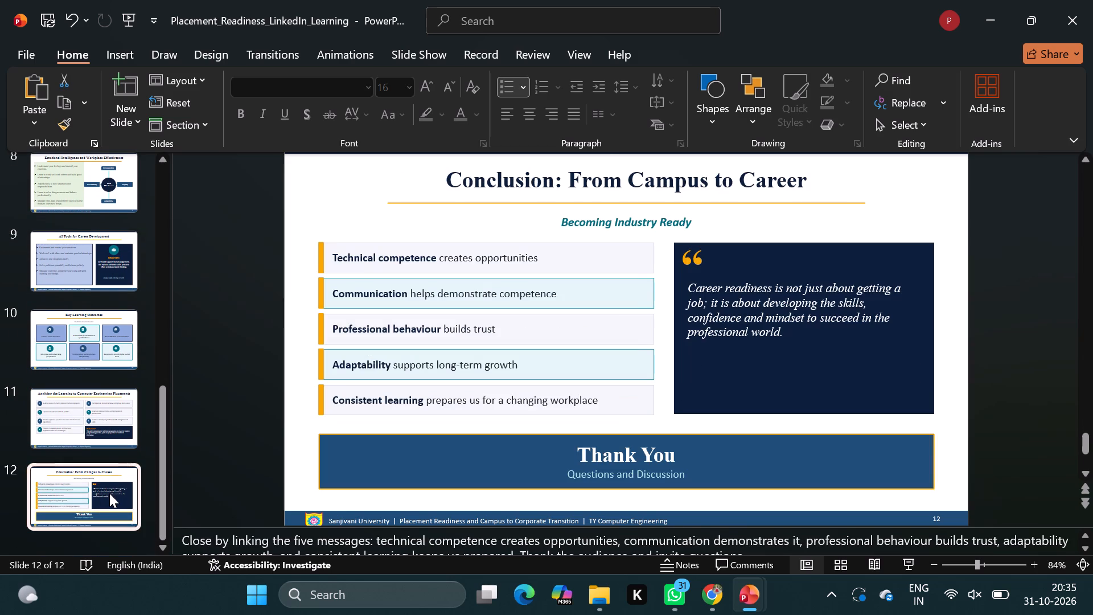
key("ctrl+s")
key("ctrl+s")
key("ctrl+s")
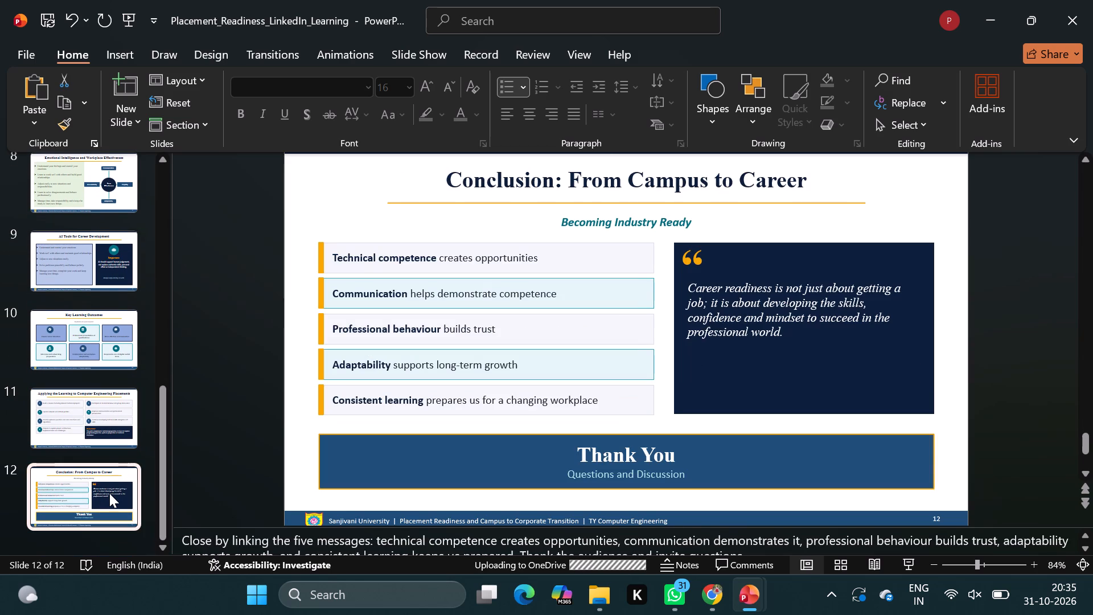
Switch to the app with the K icon.
left_click(637, 590)
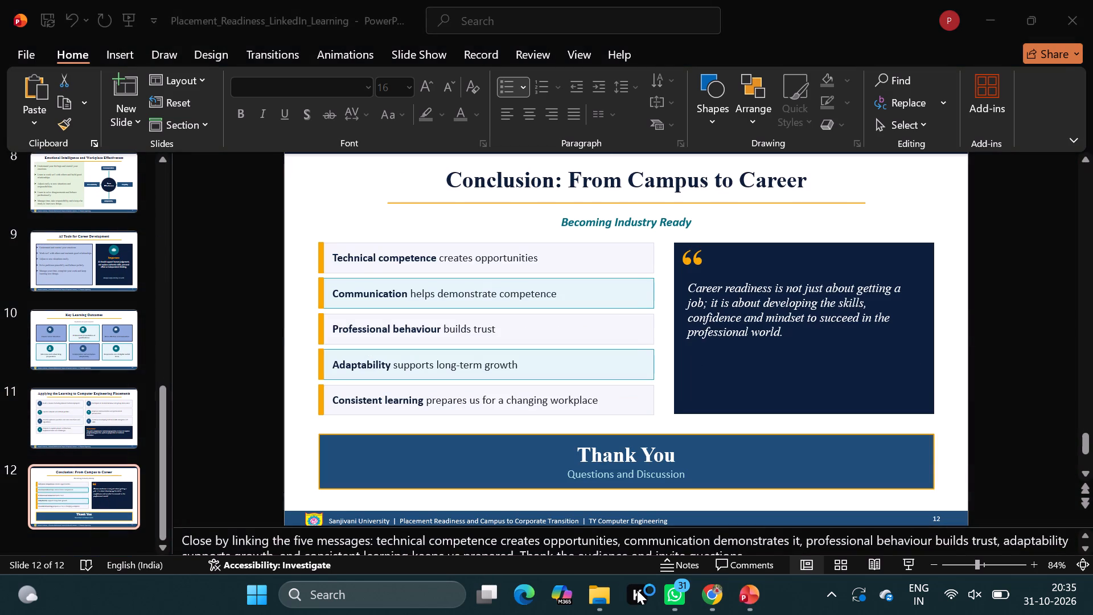
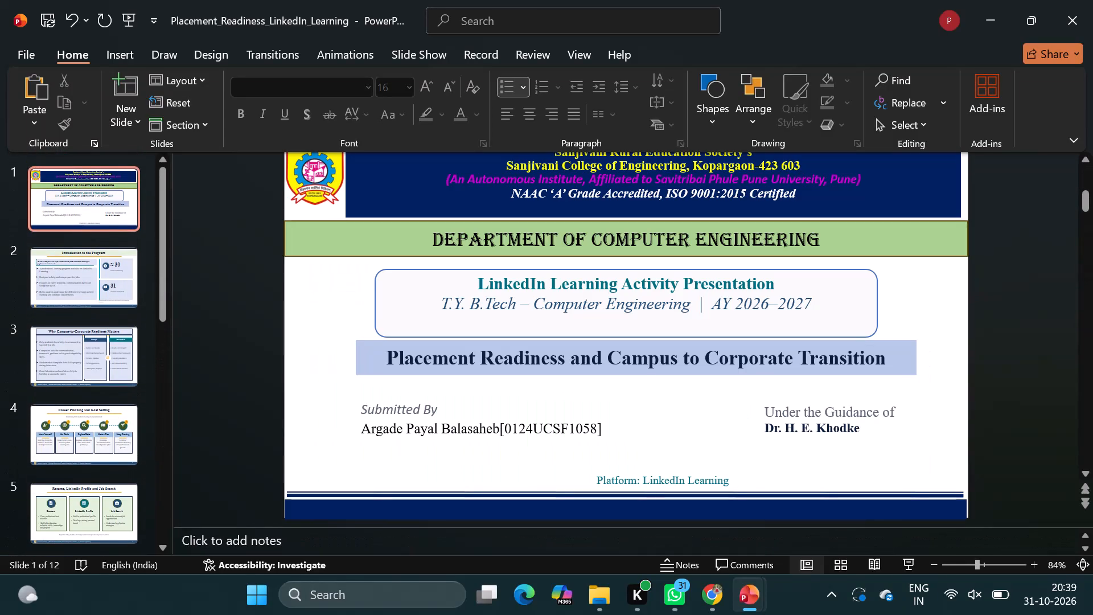
Fill slide 1's "LinkedIn Learning Activity Presentation" box with Blue, Accent 1, Lighter 80%, and save the presentation.
left_click(647, 326)
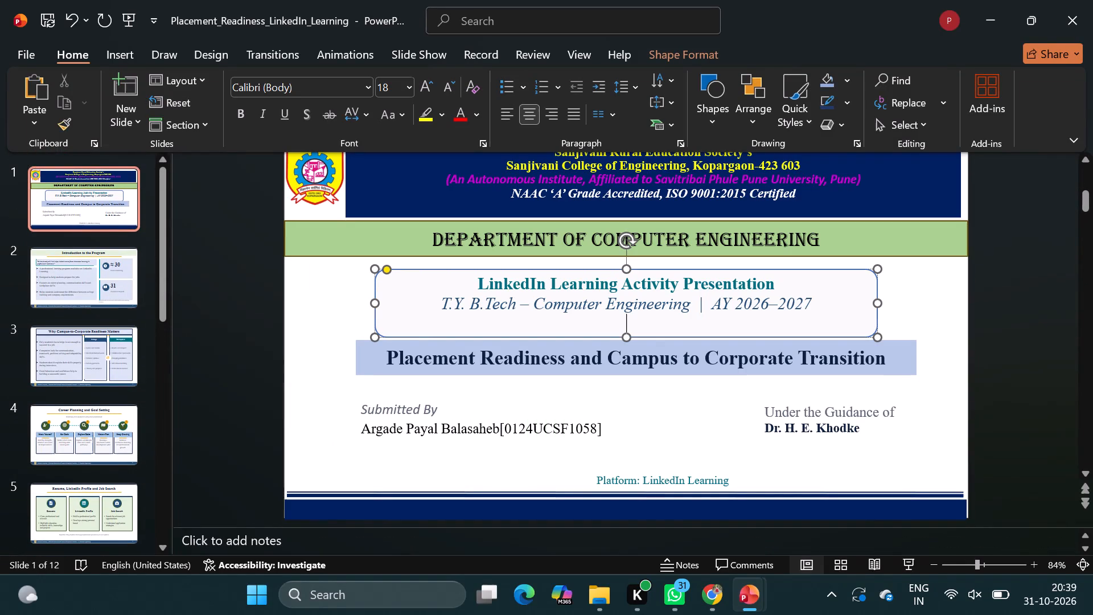
left_click(698, 42)
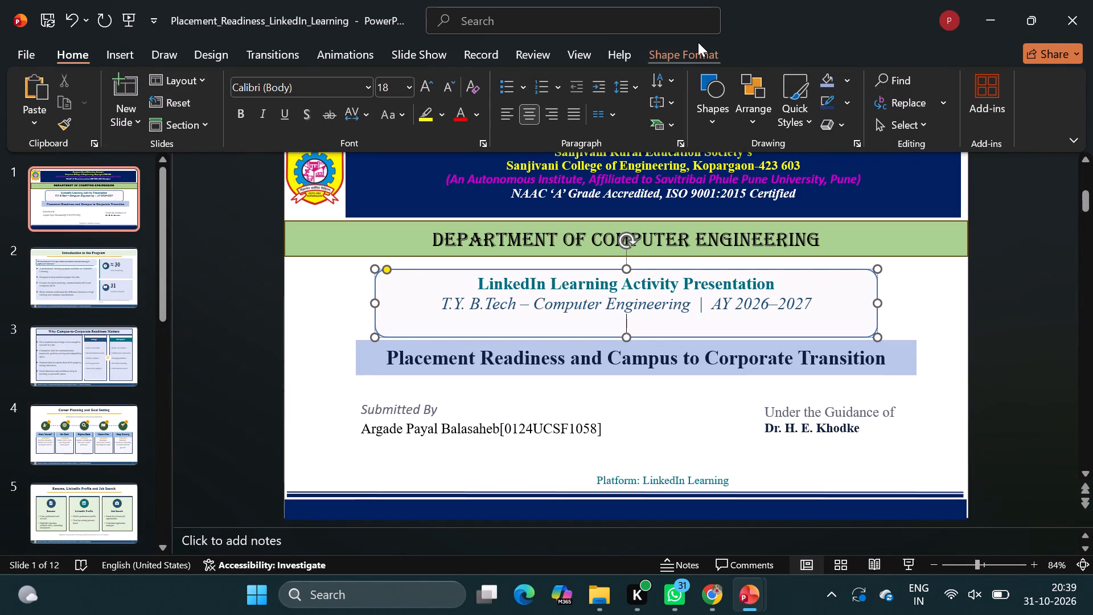
left_click(397, 83)
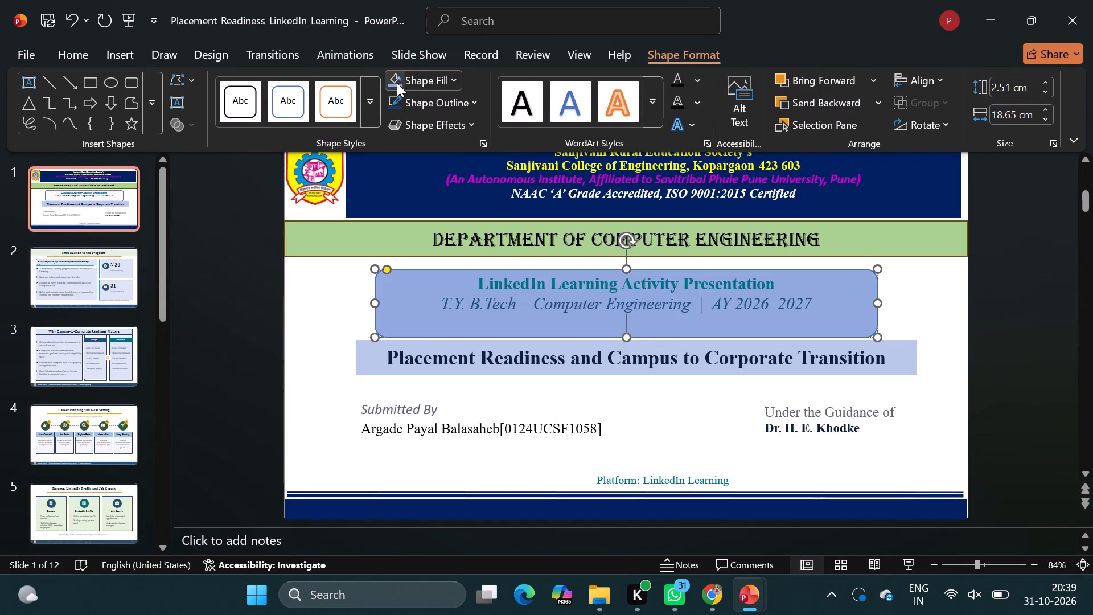
left_click(453, 79)
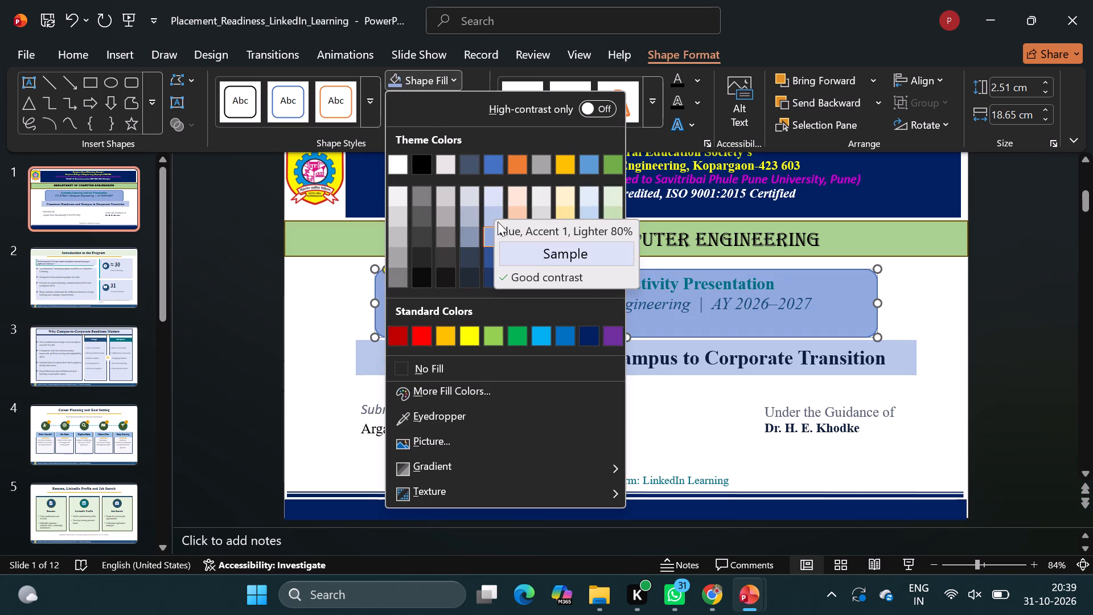
left_click(497, 197)
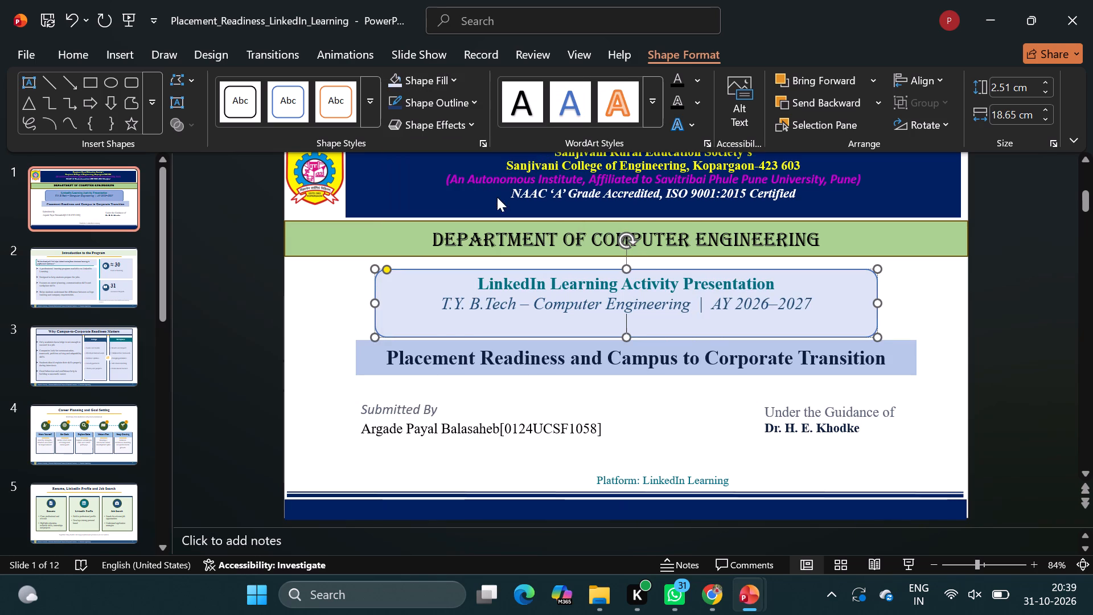
left_click(323, 308)
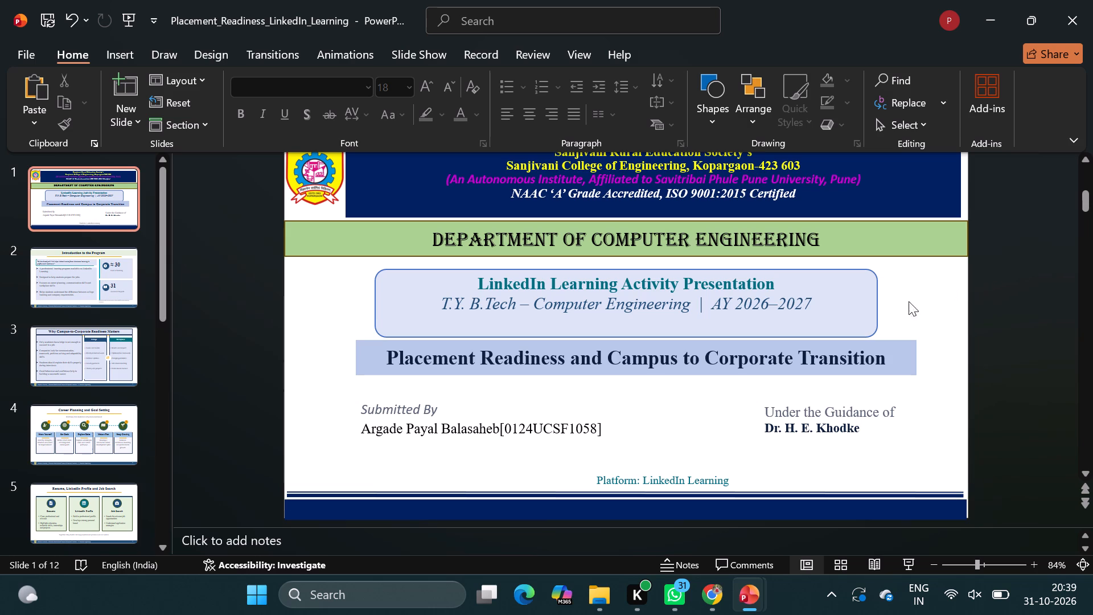
key("ctrl+s")
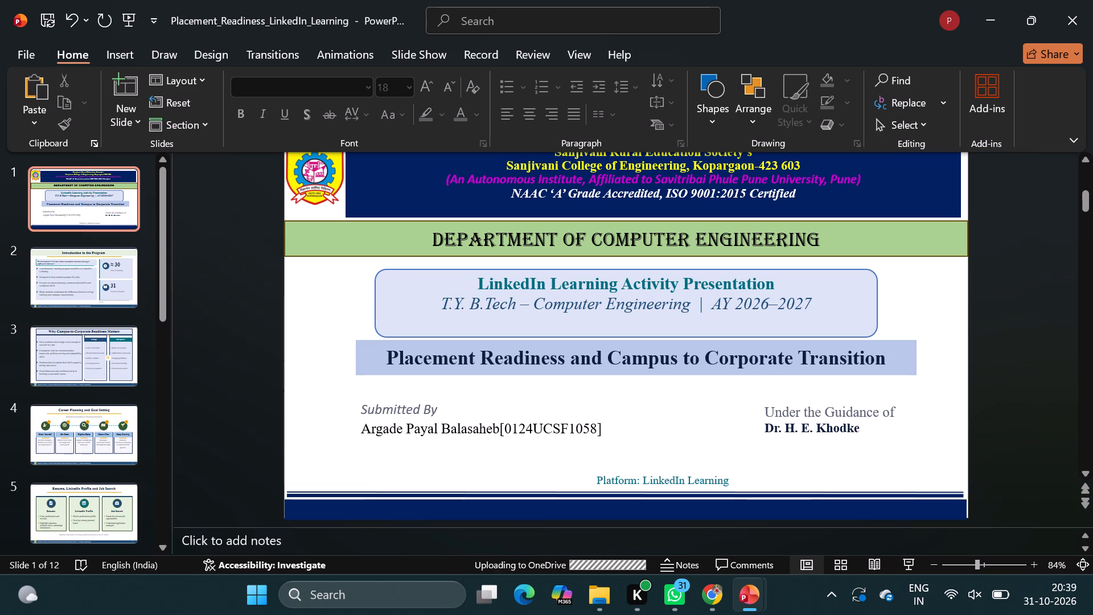
Widen slide 1's activity presentation box to match the title band below, extend its lower edge to meet the band, and save.
left_click(657, 317)
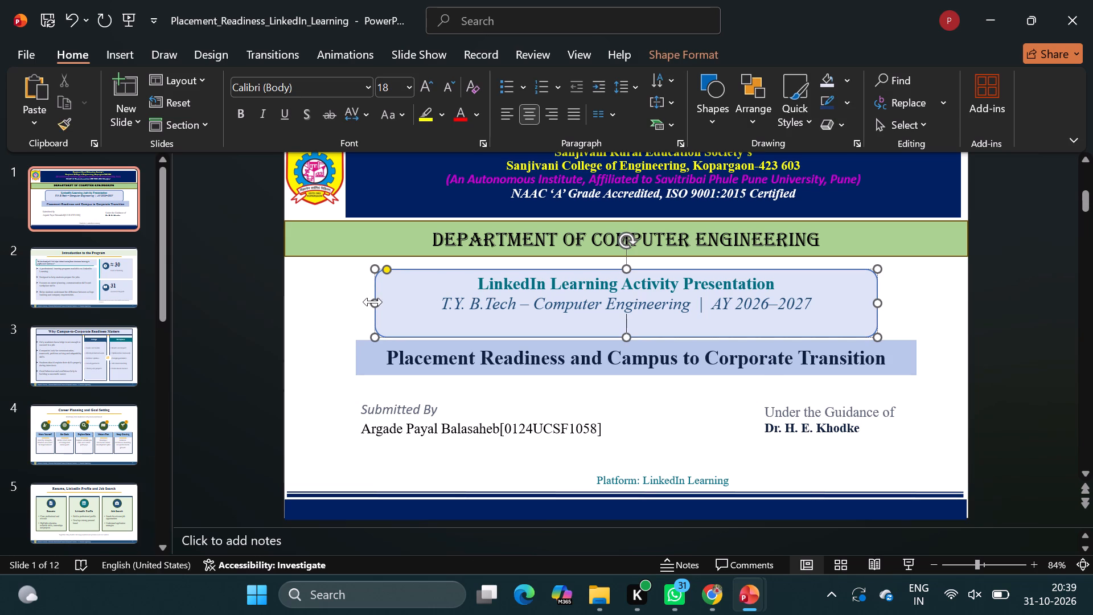
left_click_drag(373, 302, 352, 305)
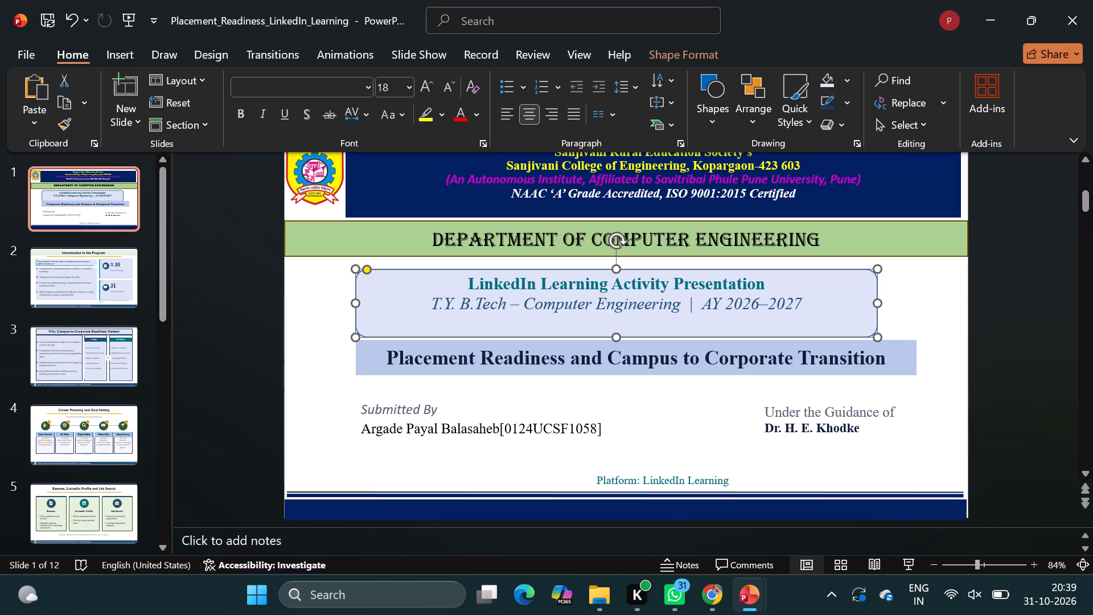
left_click_drag(880, 301, 911, 302)
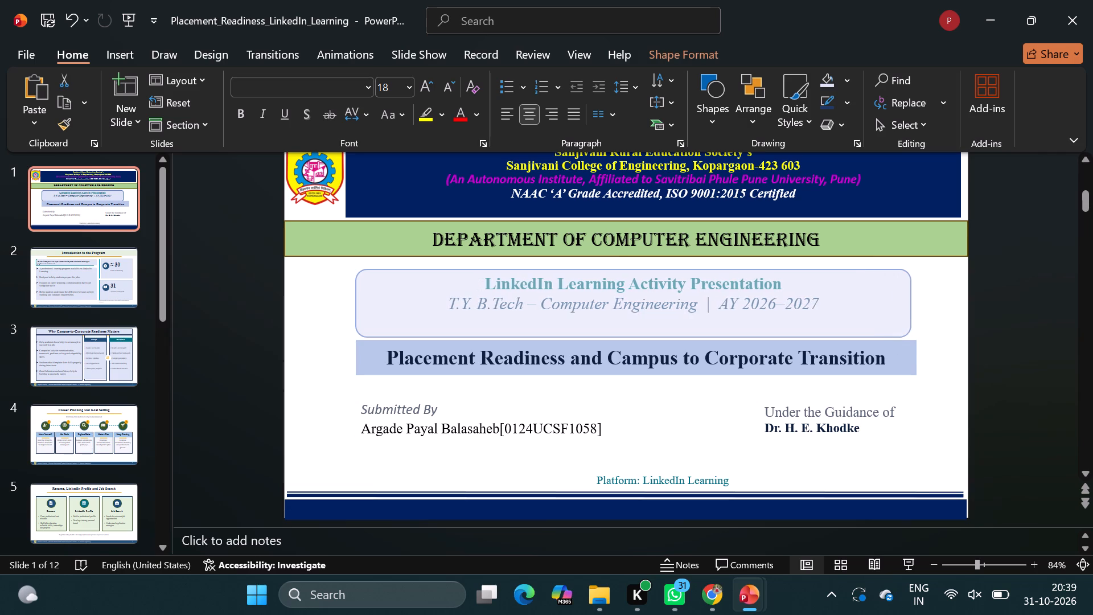
left_click_drag(911, 302, 919, 304)
left_click(942, 318)
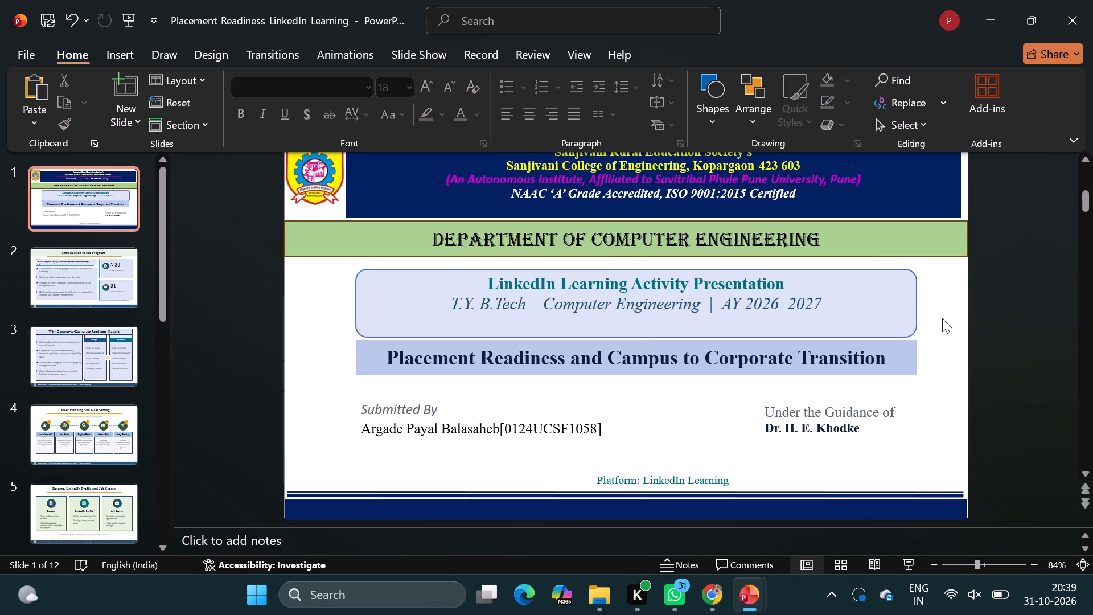
left_click(894, 335)
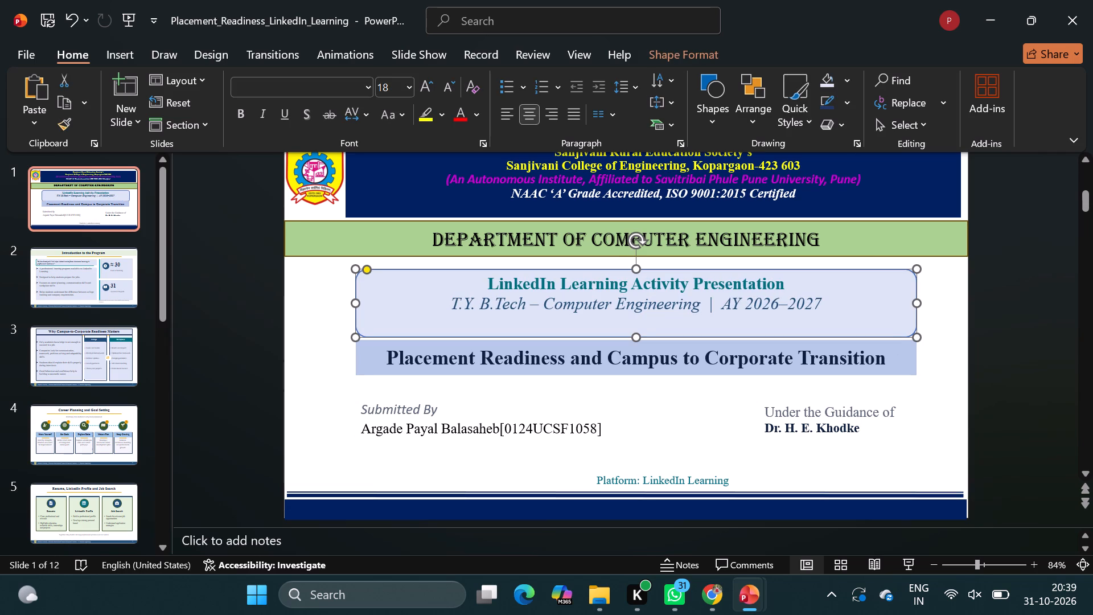
left_click(917, 338)
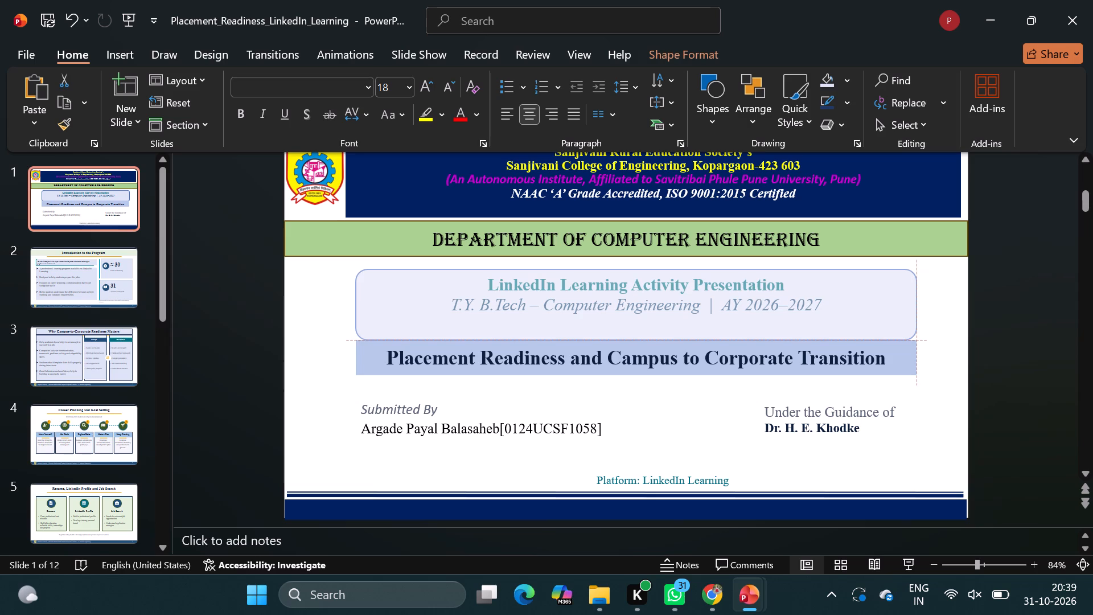
left_click(958, 364)
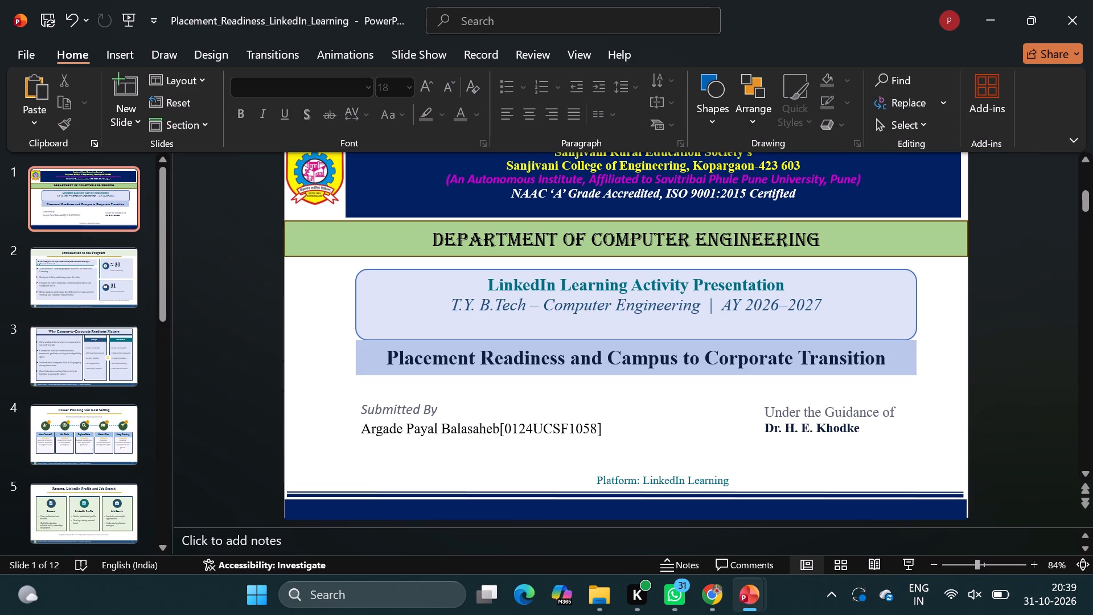
key("ctrl+s")
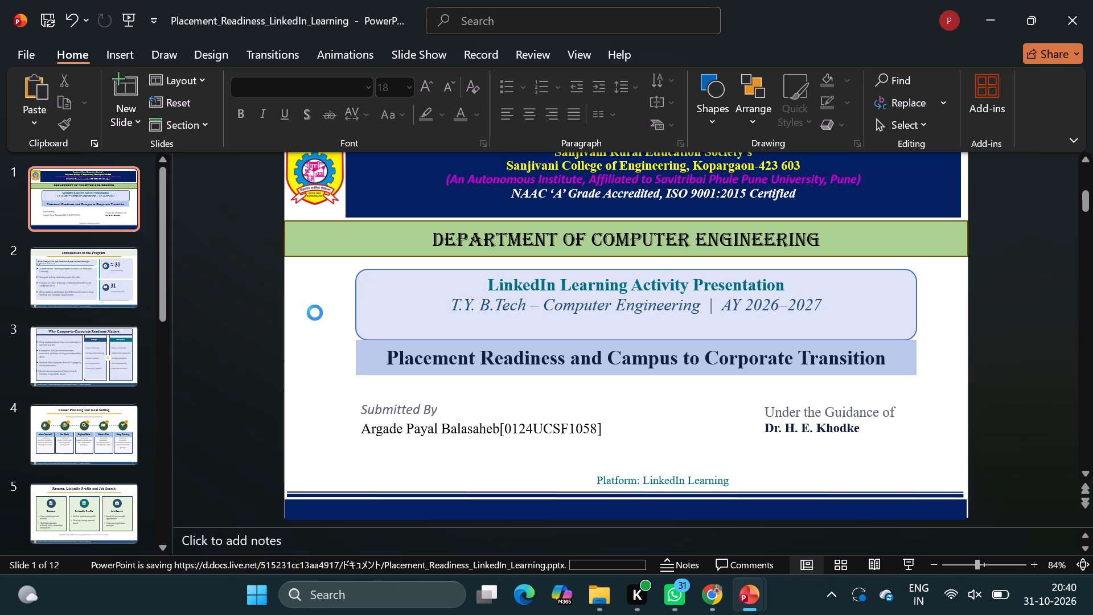
key("ctrl+s")
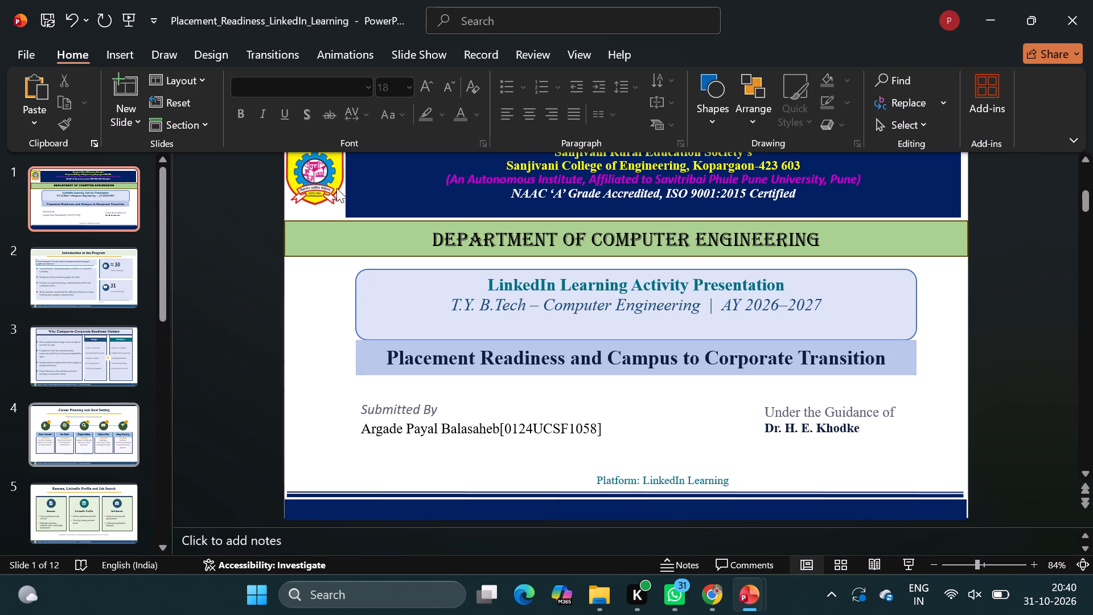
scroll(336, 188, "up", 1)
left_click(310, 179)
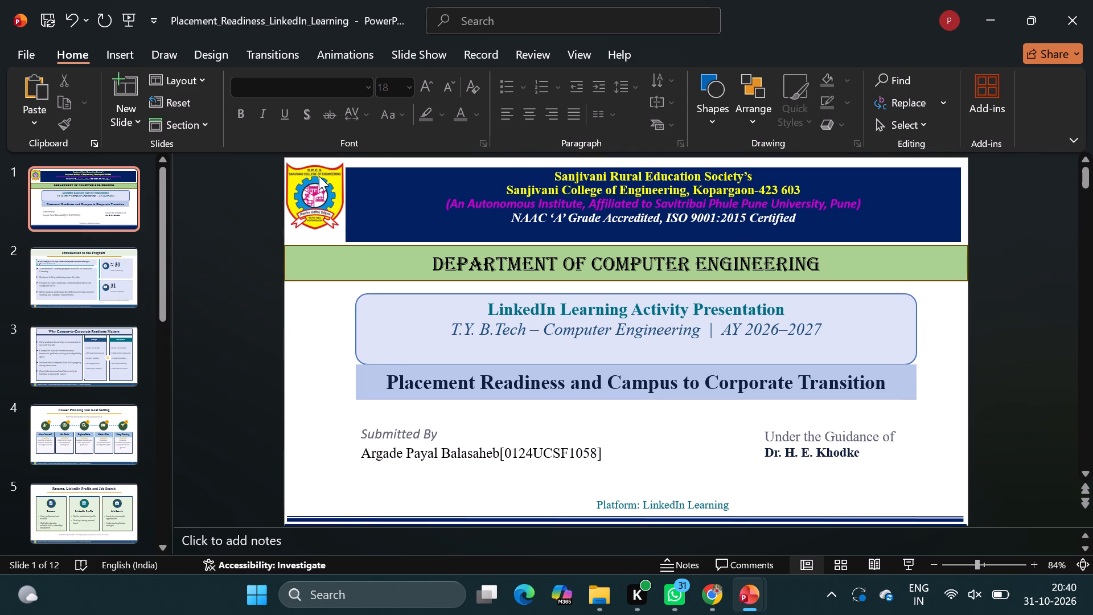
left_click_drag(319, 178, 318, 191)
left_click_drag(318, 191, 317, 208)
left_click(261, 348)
Review slides 3 to 12 in sequence to check their styling and content.
left_click(105, 358)
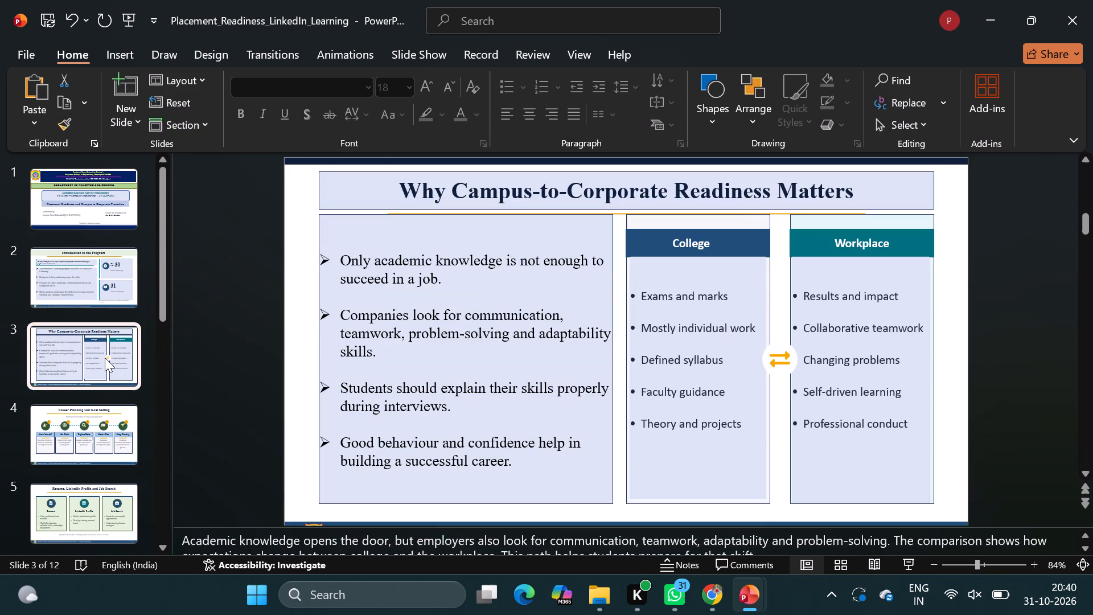
key("Down")
key("Down")
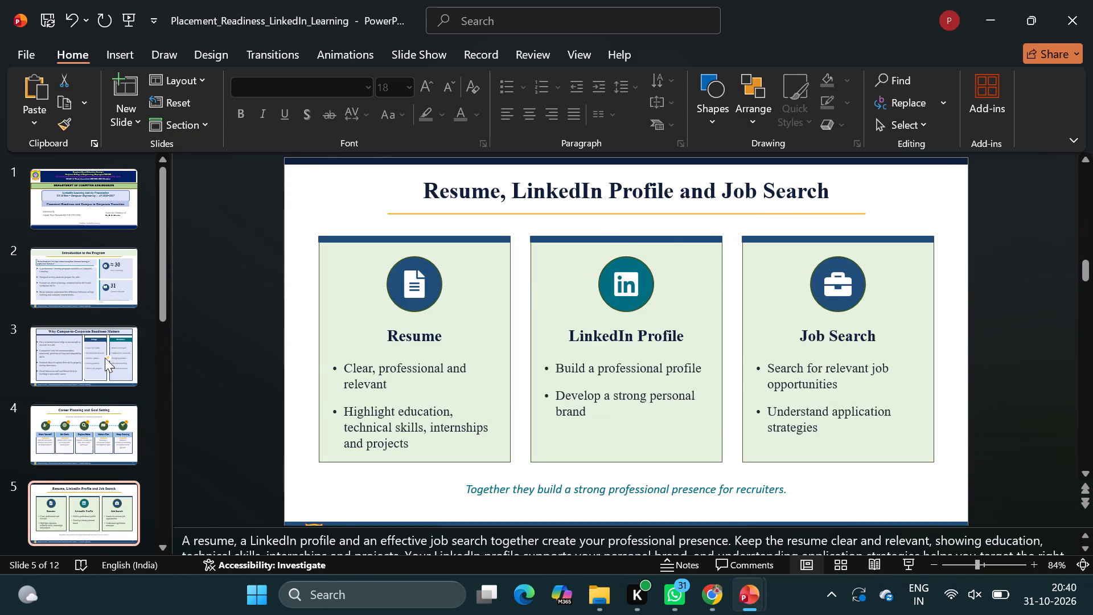
key("Up")
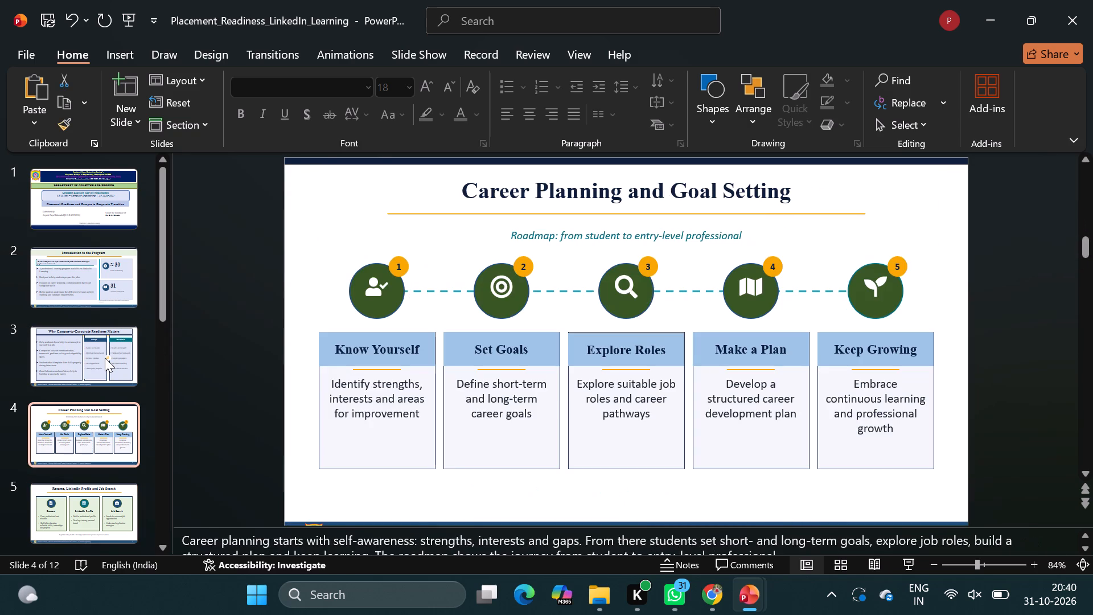
key("Down")
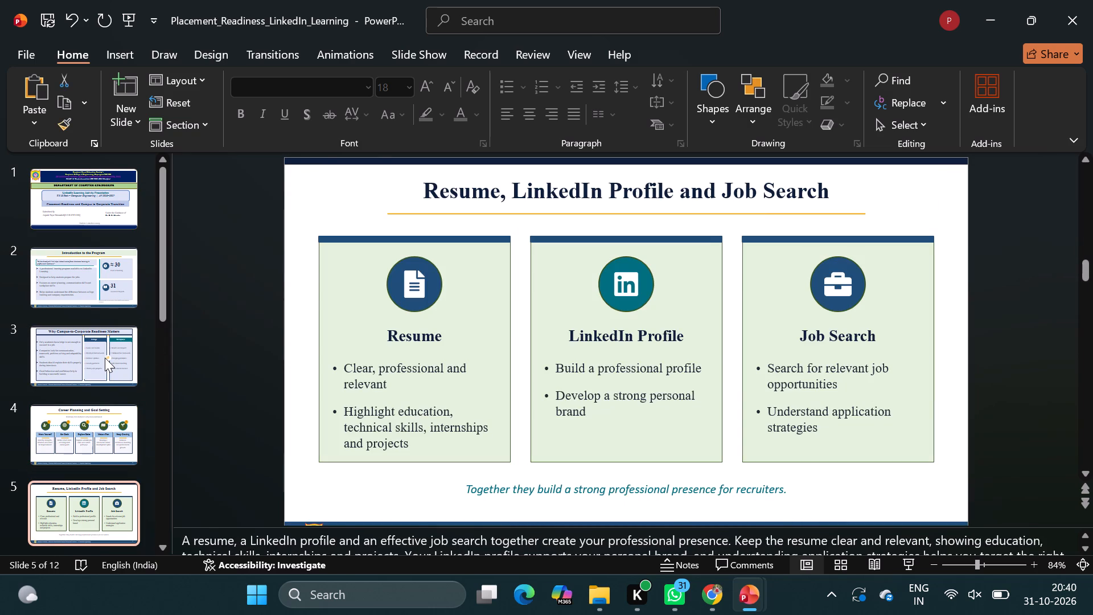
key("Down")
key("Up")
key("Up")
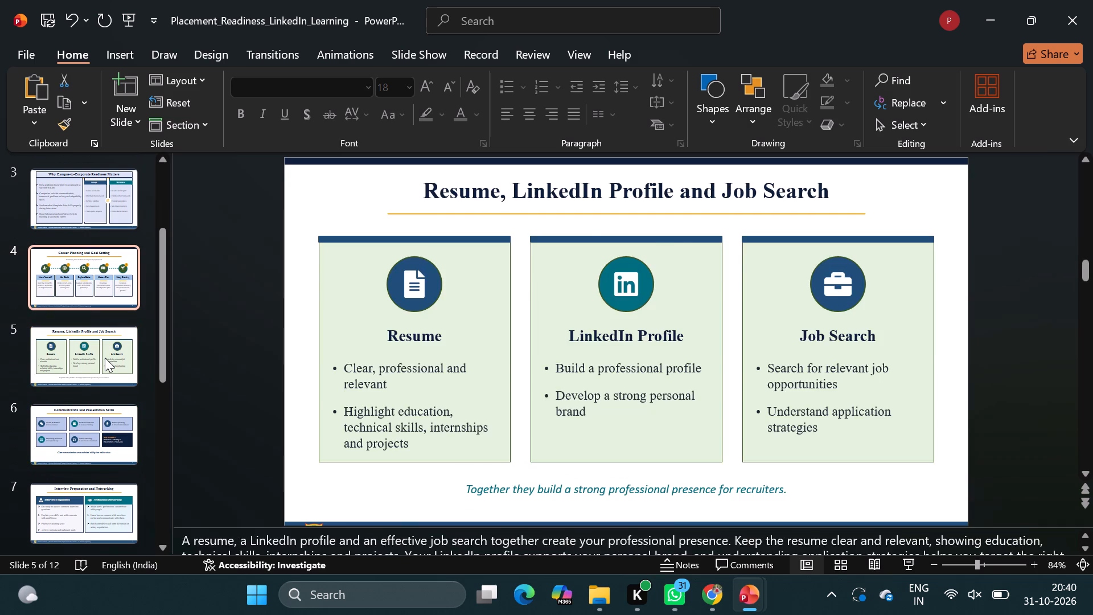
key("Down")
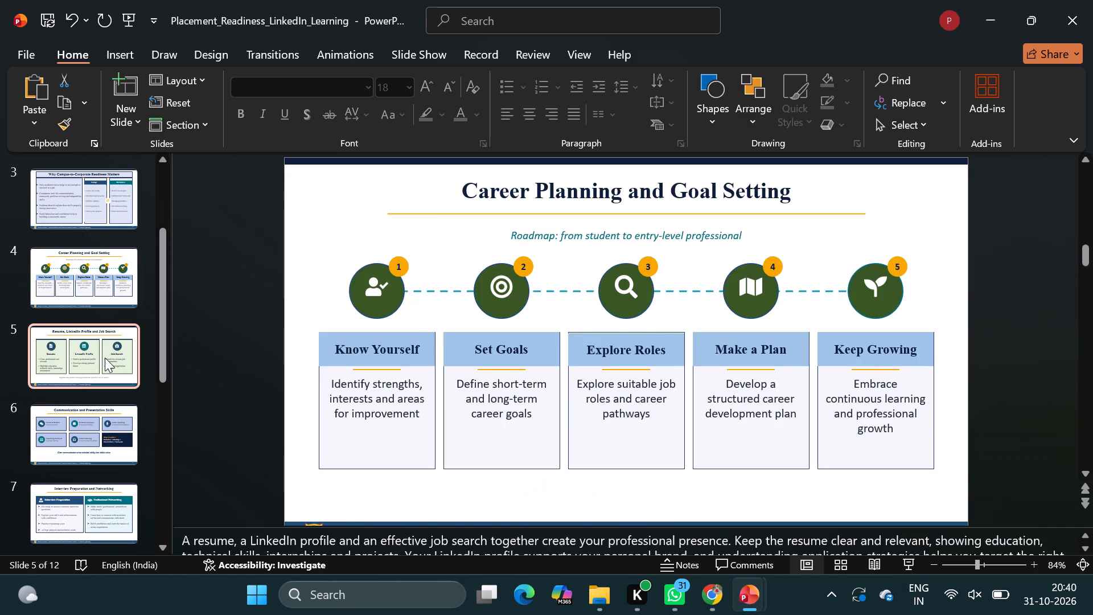
key("Down")
key("Down")
key("Down")
key("Down")
key("Down")
key("Down")
key("Down")
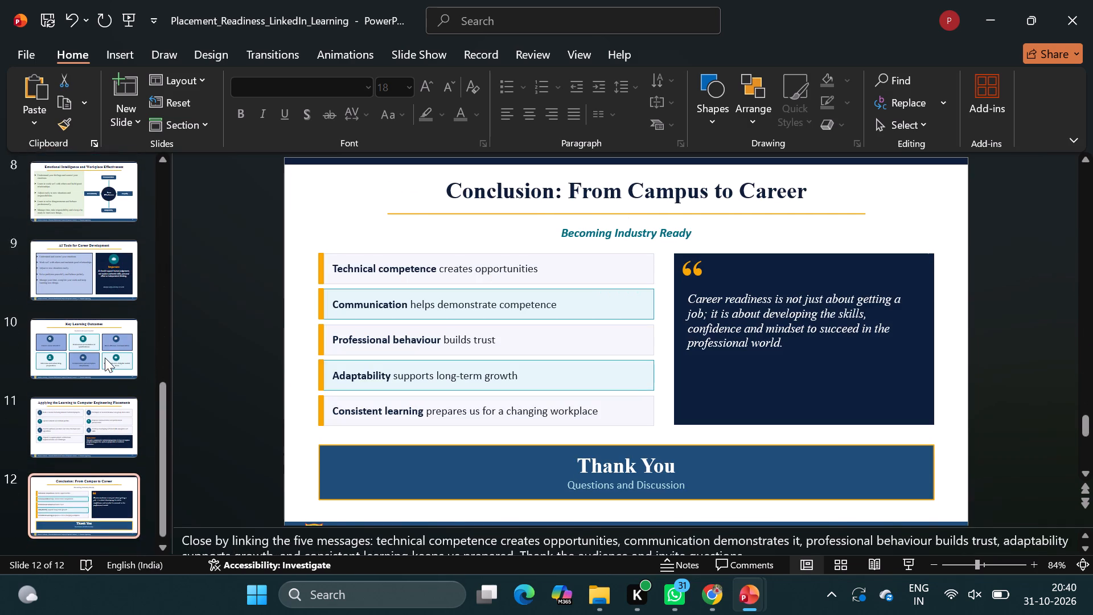
key("Down")
key("Down")
key("Down")
key("Down")
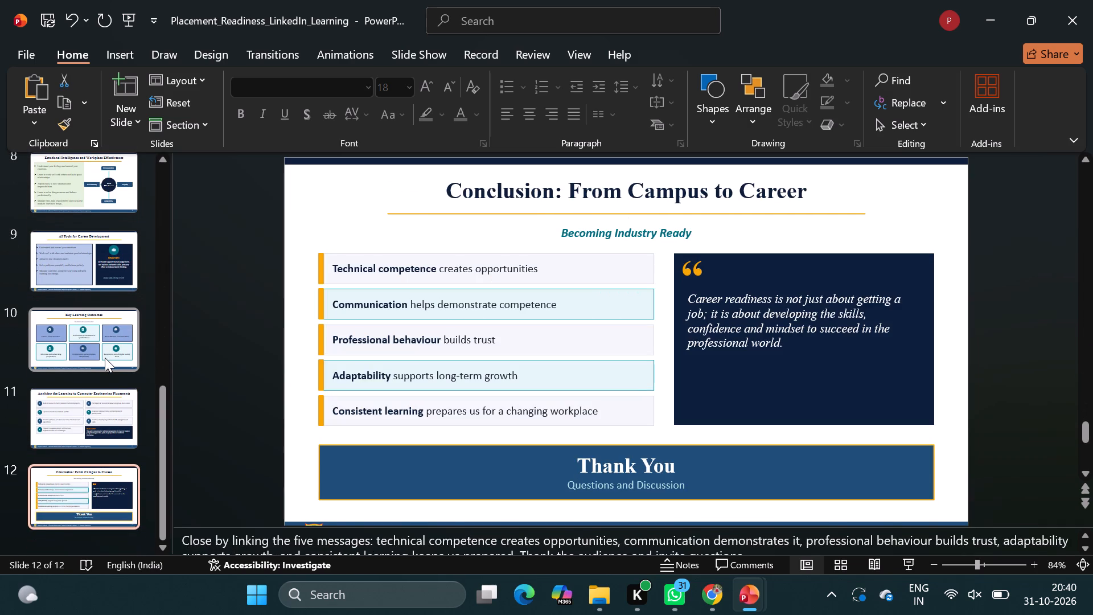
Save the presentation.
key("ctrl+s")
key("ctrl+s")
key("ctrl+s")
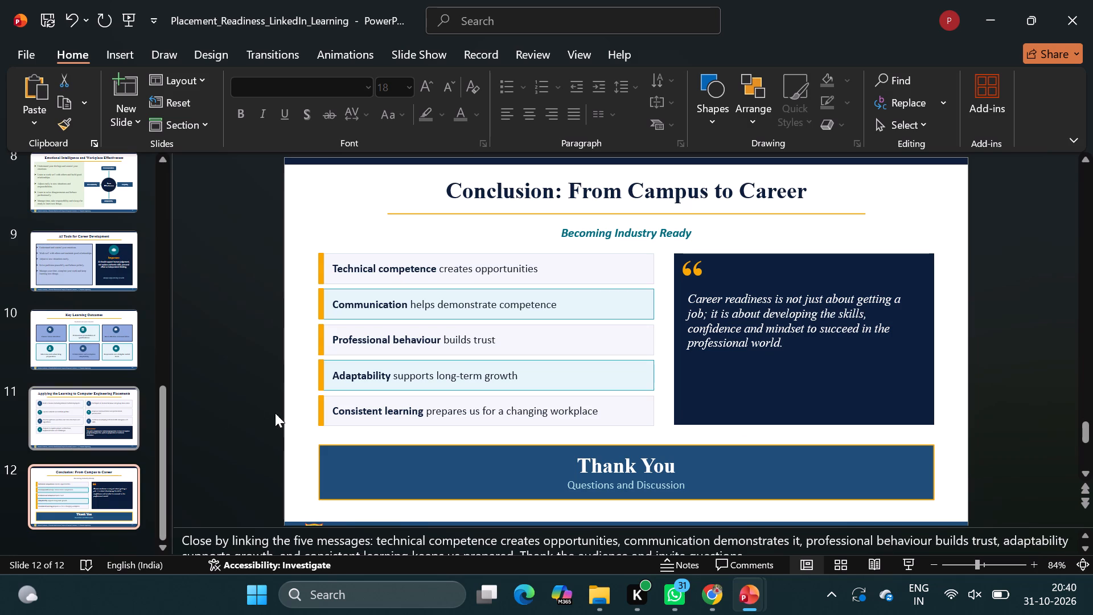
Return to slide 1 and bring the left edge of the green "Department of Computer Engineering" banner slightly inward.
left_click_drag(167, 495, 188, 350)
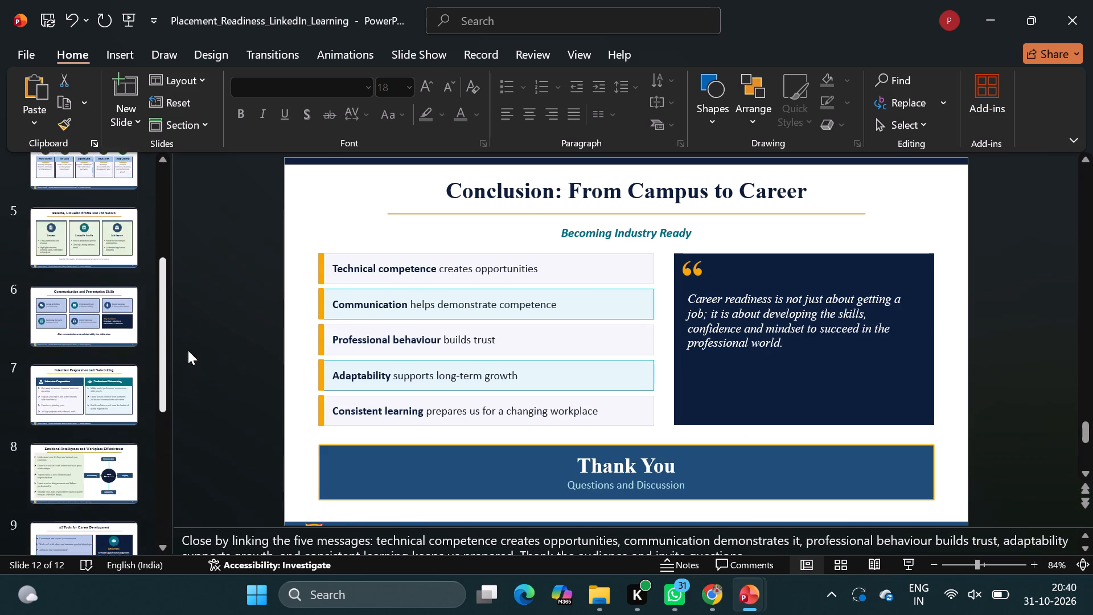
left_click_drag(188, 350, 196, 159)
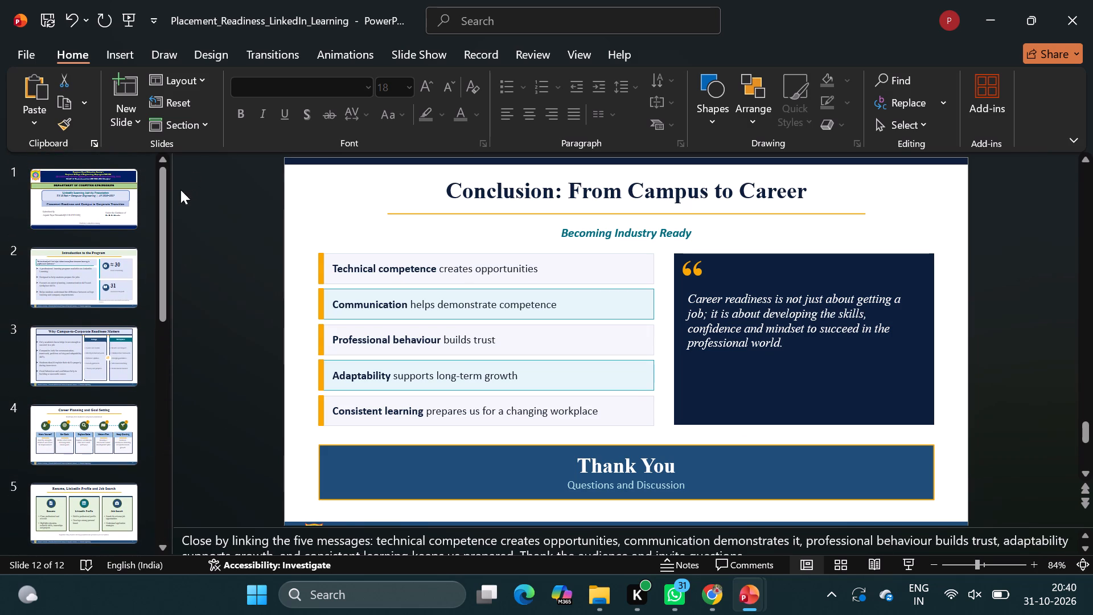
left_click(120, 208)
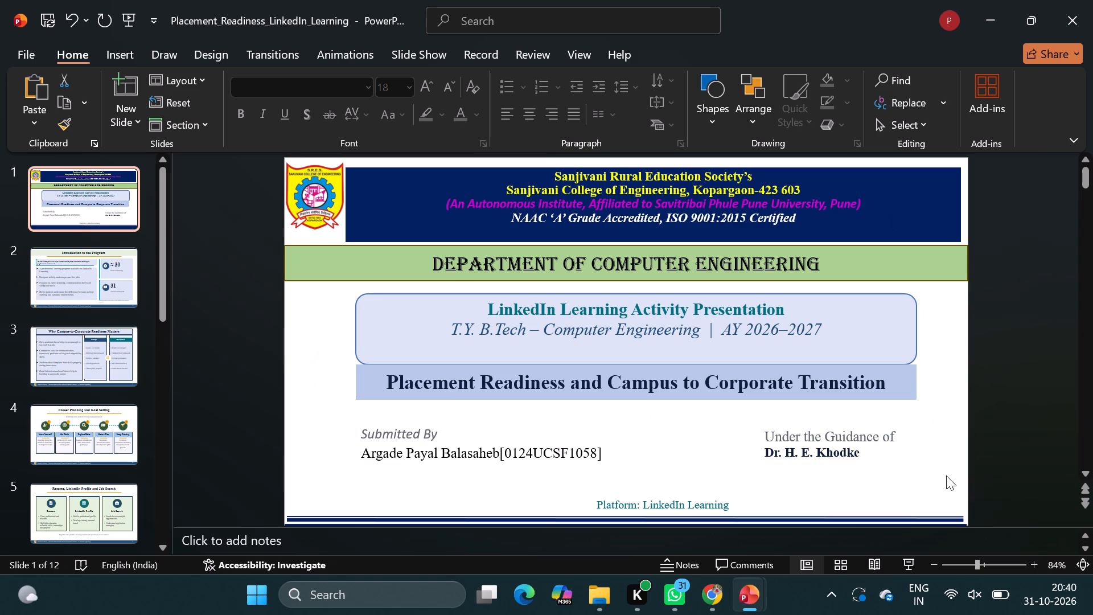
left_click(378, 265)
left_click_drag(284, 263, 293, 265)
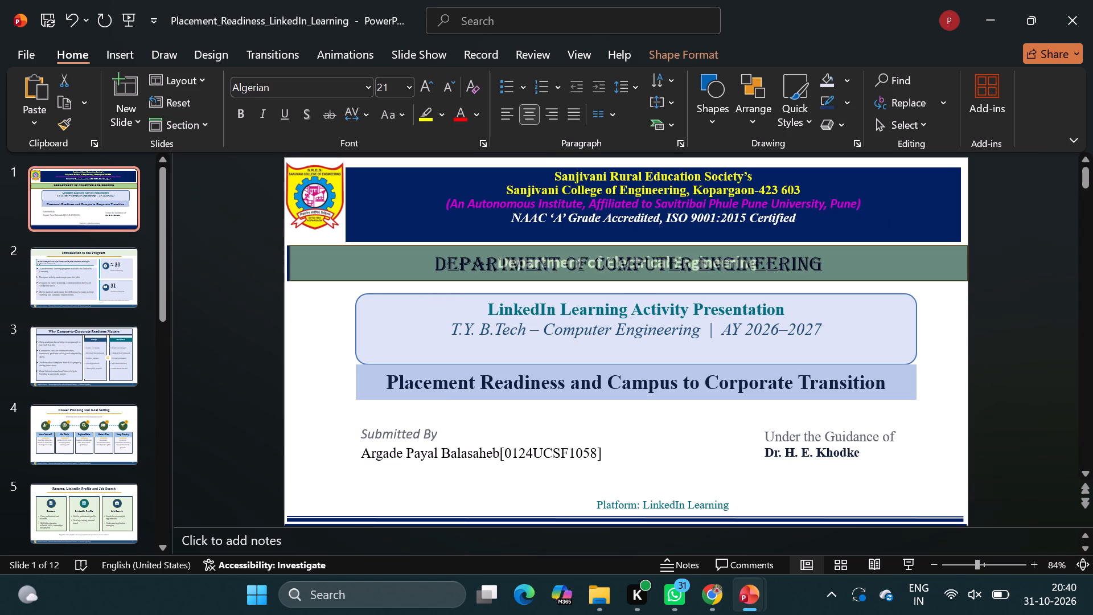
left_click_drag(293, 265, 294, 265)
left_click_drag(294, 265, 285, 265)
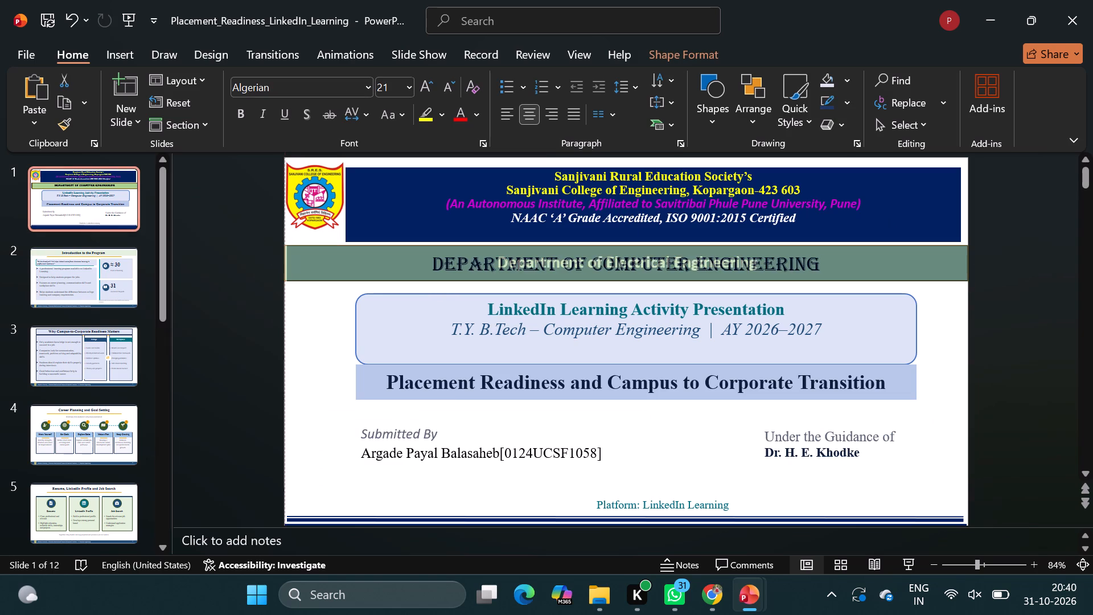
left_click_drag(285, 265, 289, 266)
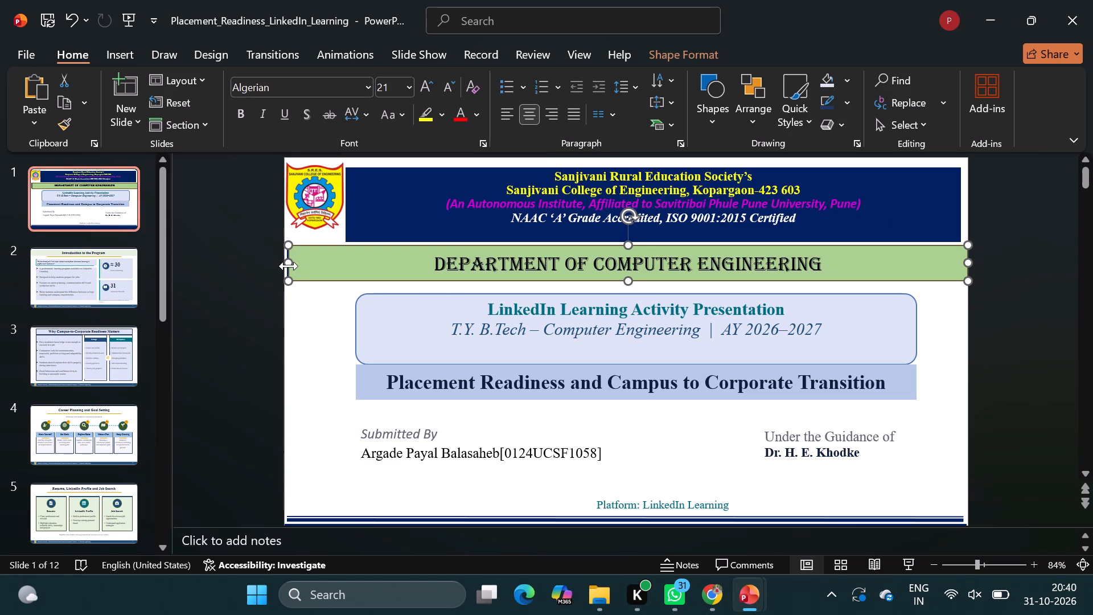
left_click(343, 356)
left_click(934, 256)
left_click_drag(972, 260, 971, 260)
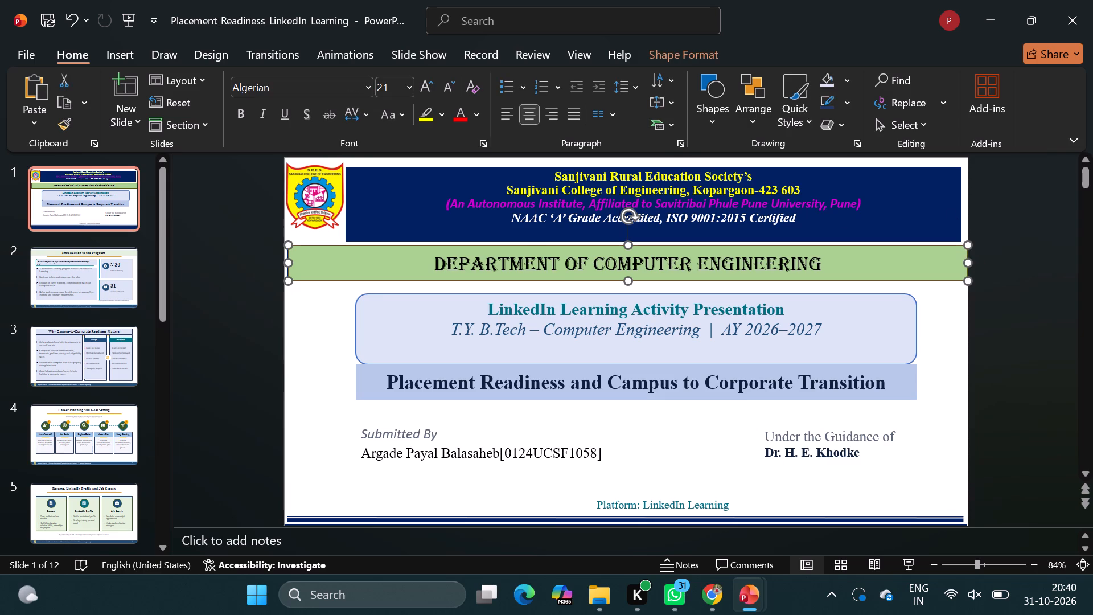
left_click_drag(971, 260, 964, 262)
left_click(963, 365)
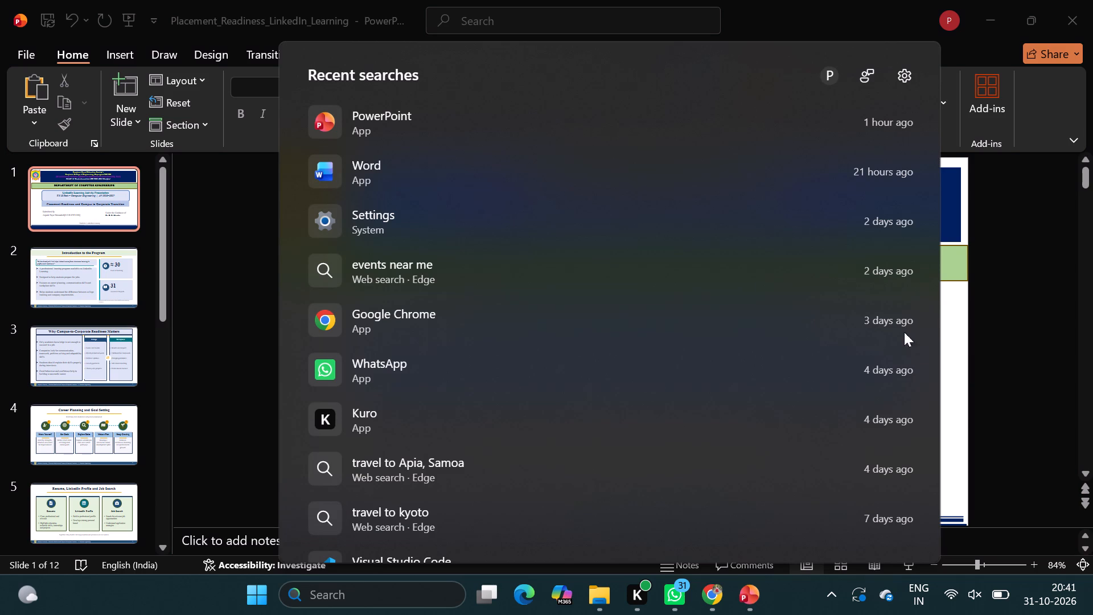
left_click(215, 354)
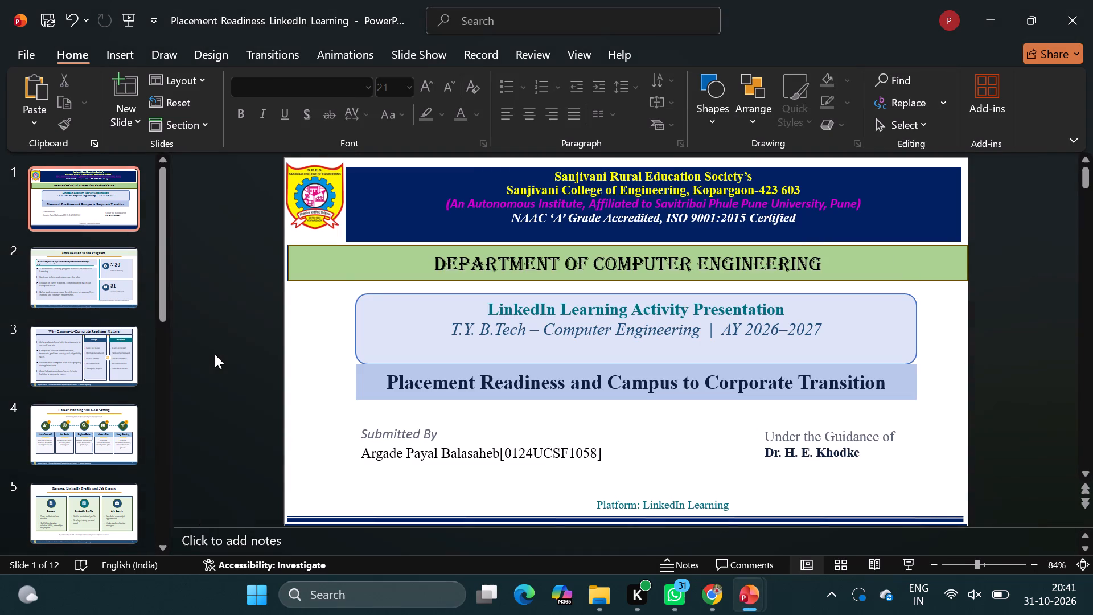
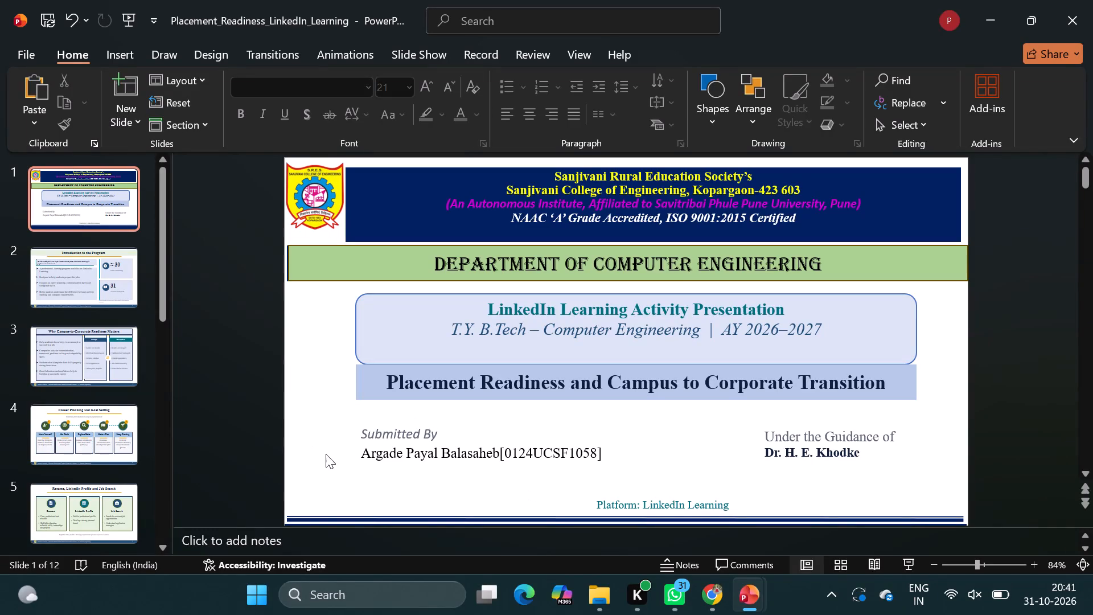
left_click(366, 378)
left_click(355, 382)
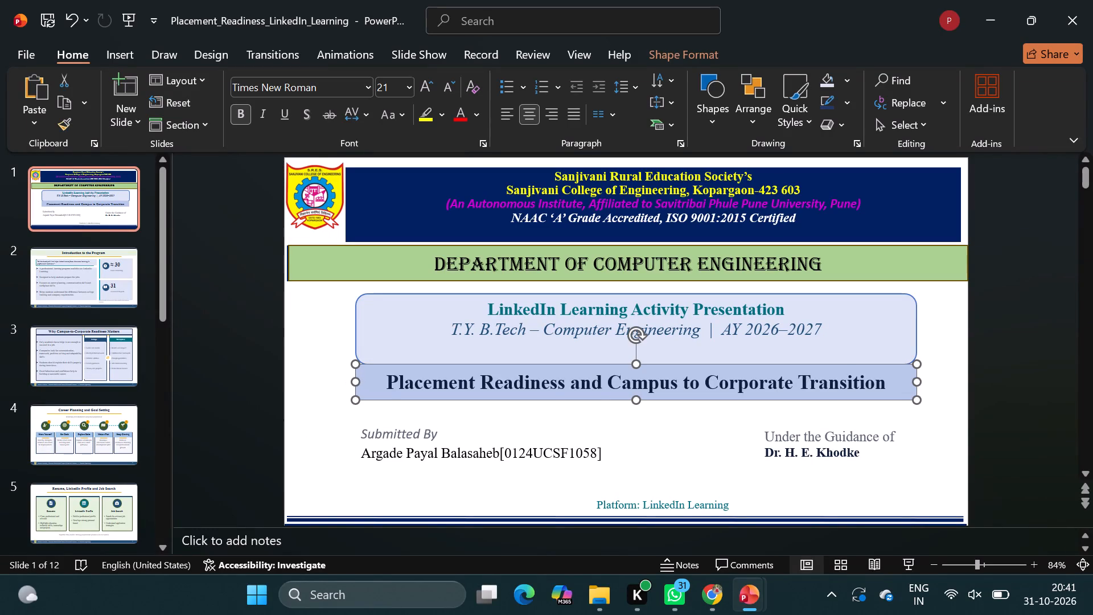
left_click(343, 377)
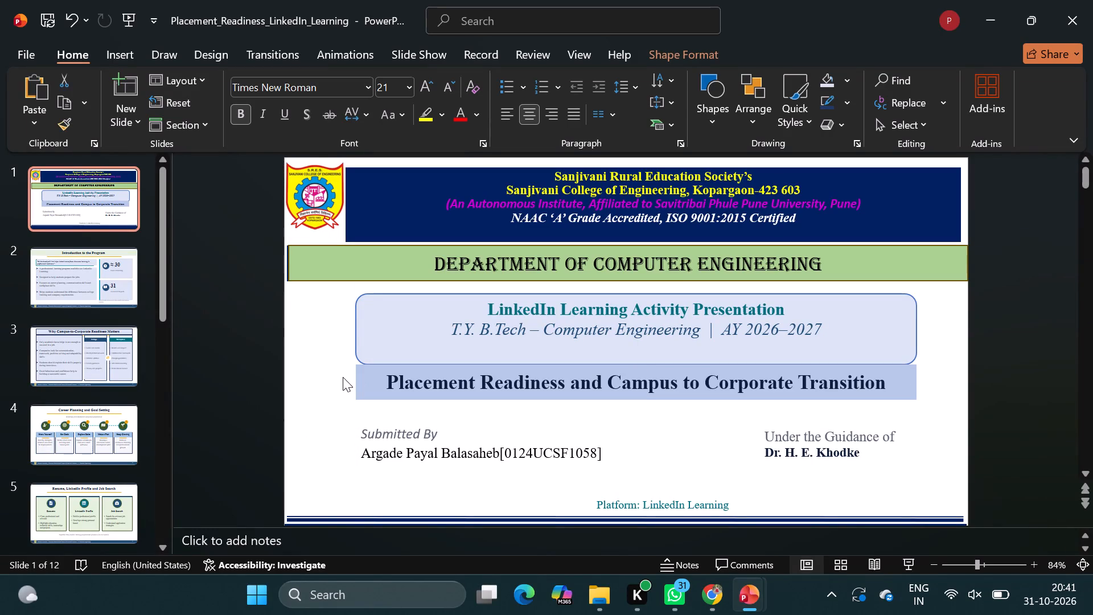
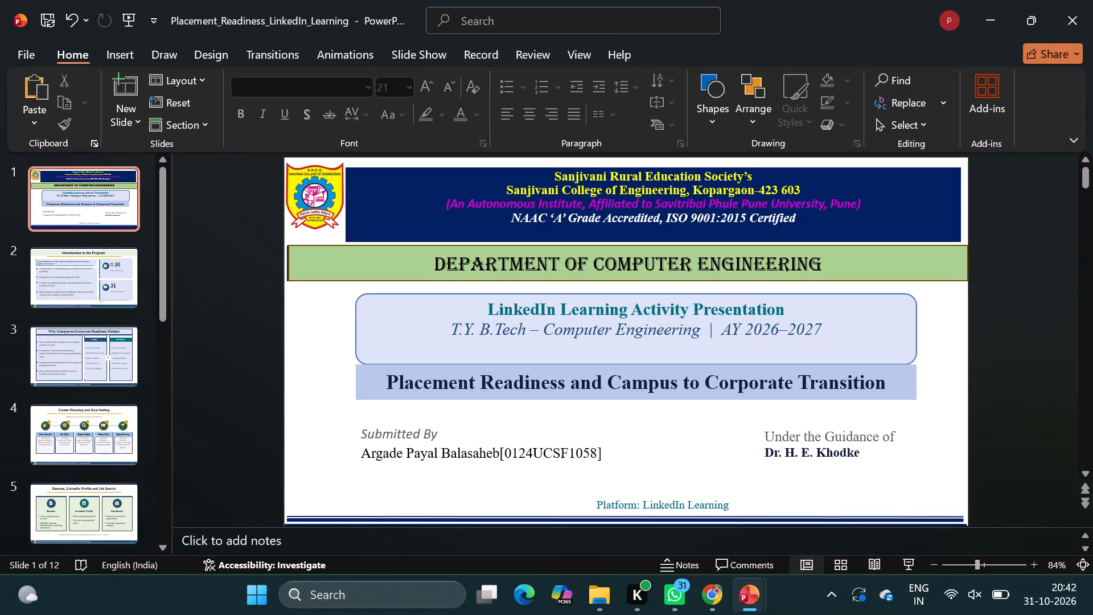
Review the slides from slide 2 through the closing slide 12 to examine their styling and content.
left_click(76, 292)
key("Down")
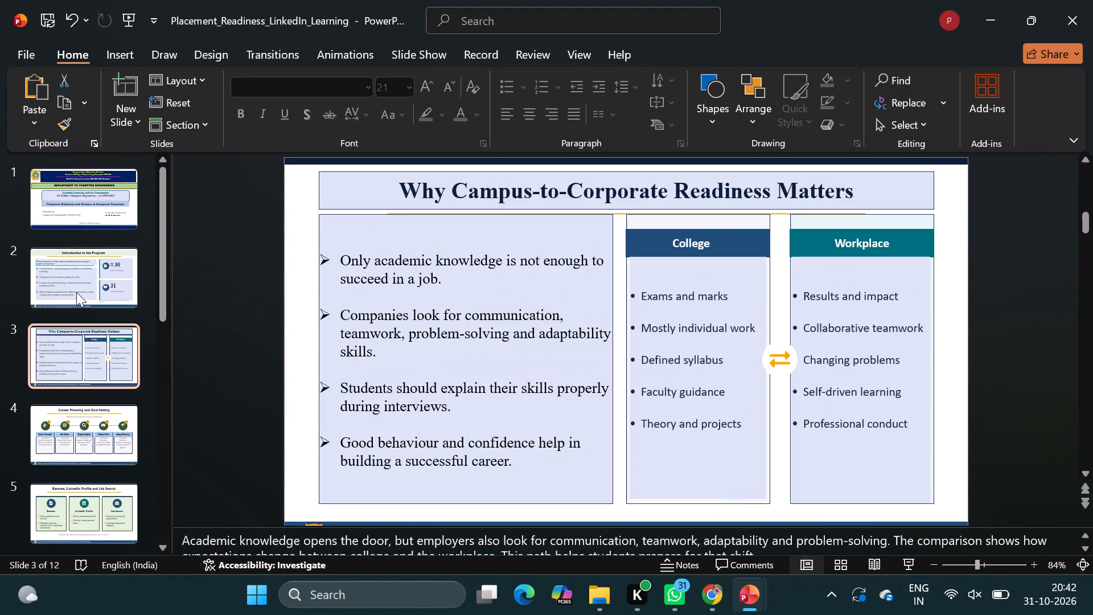
key("Up")
key("Down")
key("Down")
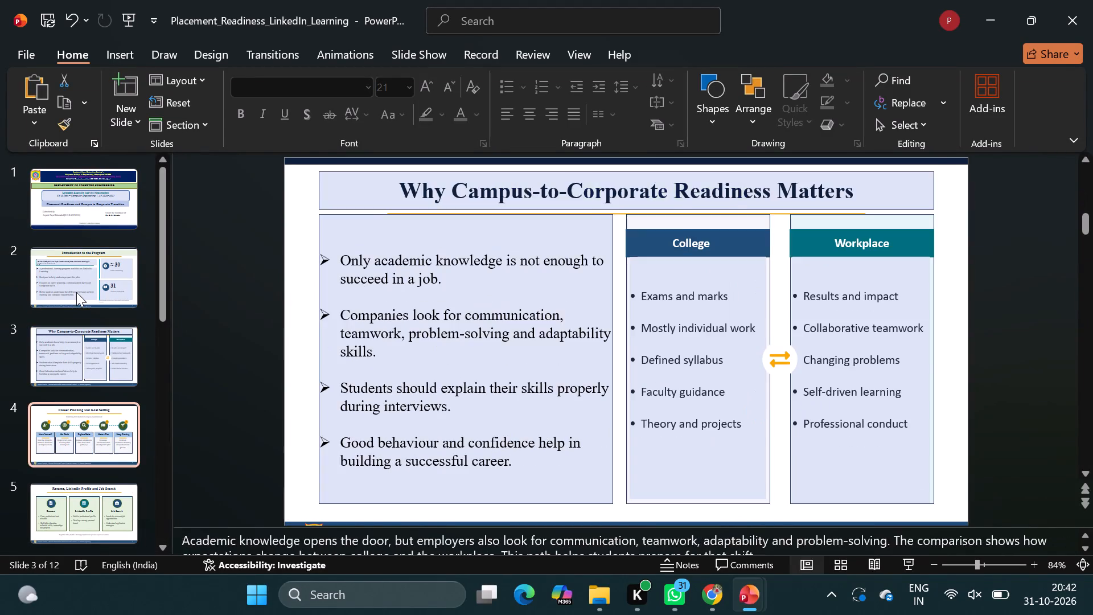
key("Down")
key("Down")
key("Down")
key("Down")
key("Down")
key("Down")
key("Down")
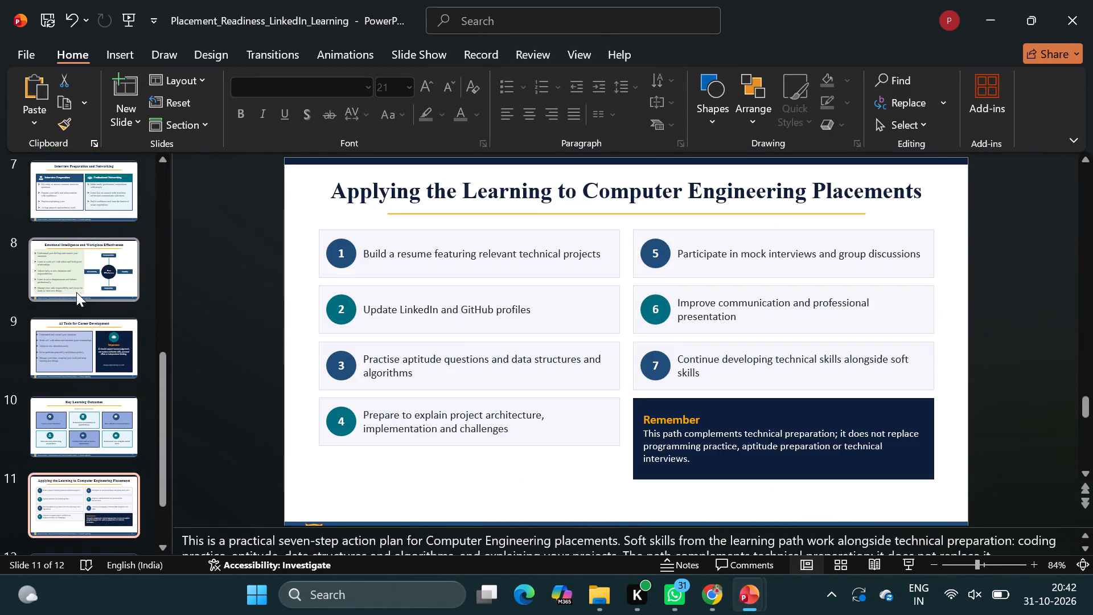
key("Down")
key("Down")
key("Down")
key("Down")
key("Down")
key("Down")
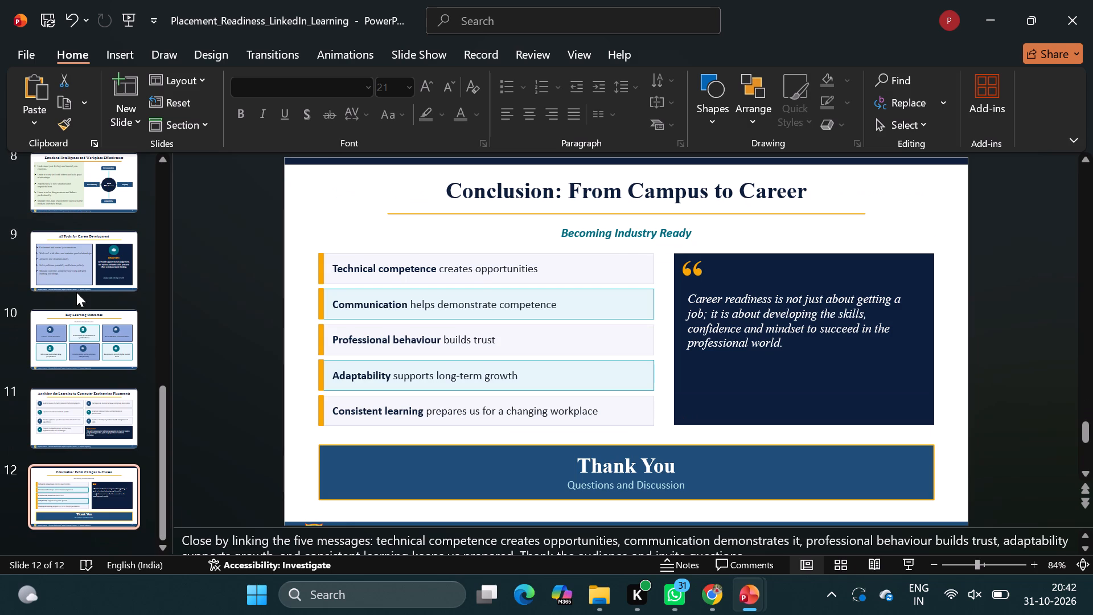
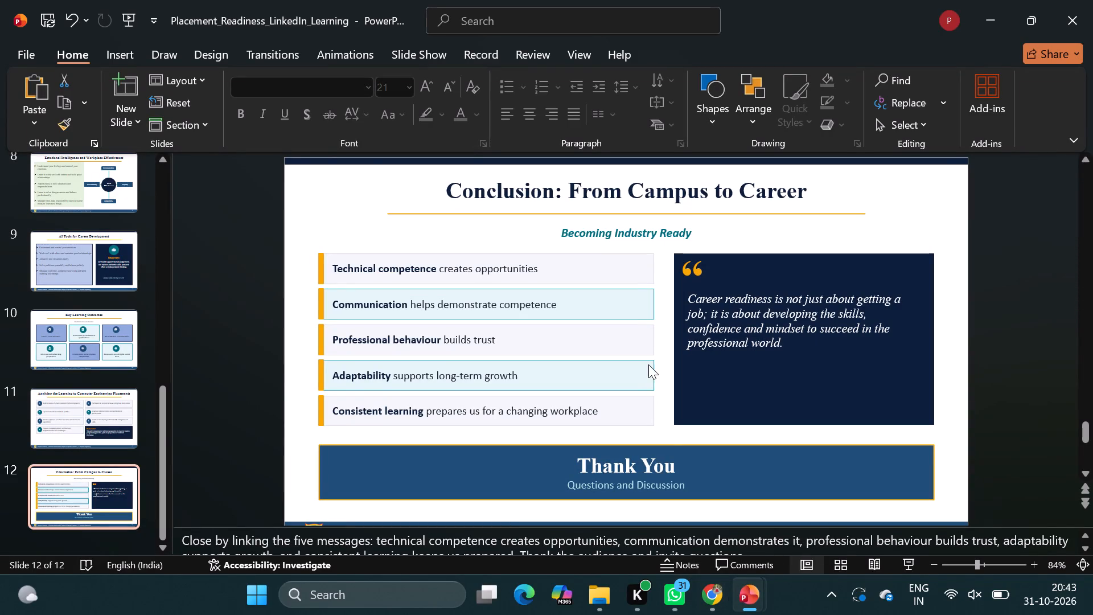
Save the Placement_Readiness_LinkedIn_Learning presentation.
key("ctrl+s")
Close the other open presentation, "placement rediness ppt", without saving its changes.
left_click(753, 594)
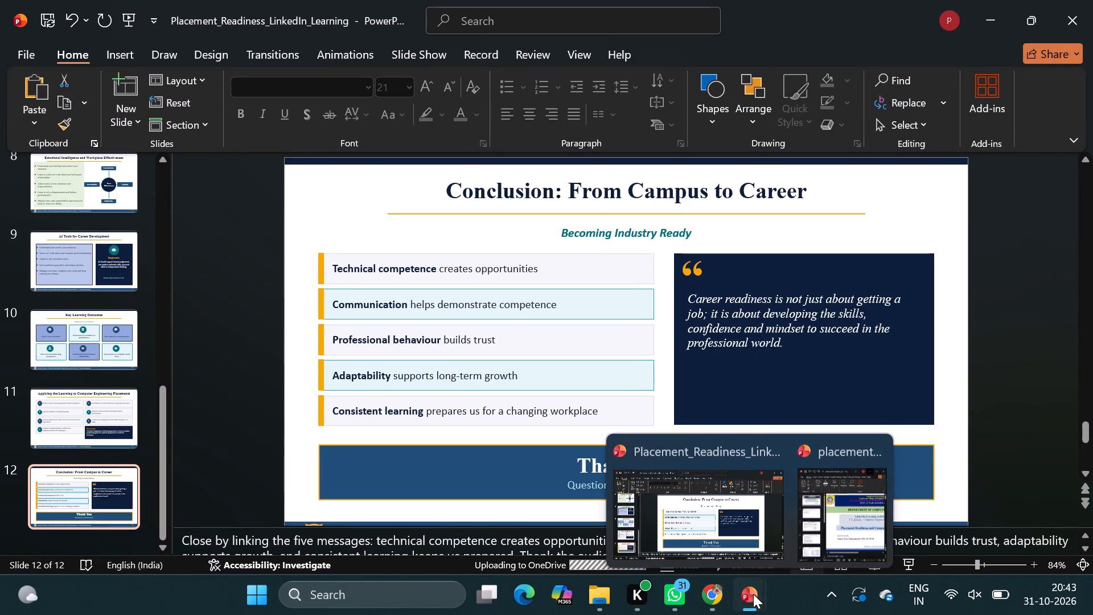
left_click(879, 449)
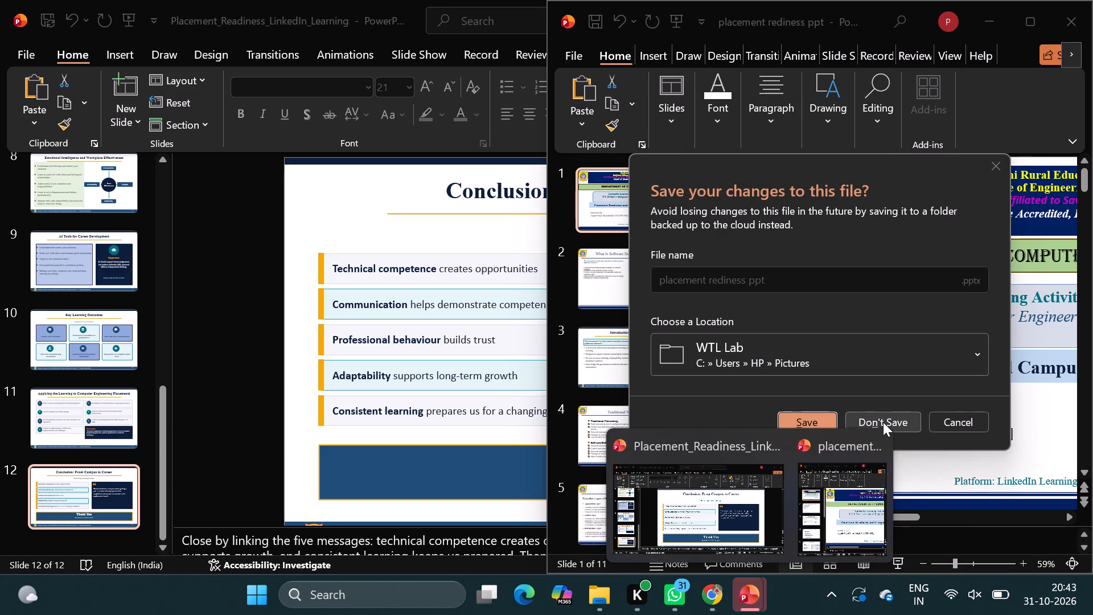
left_click(883, 422)
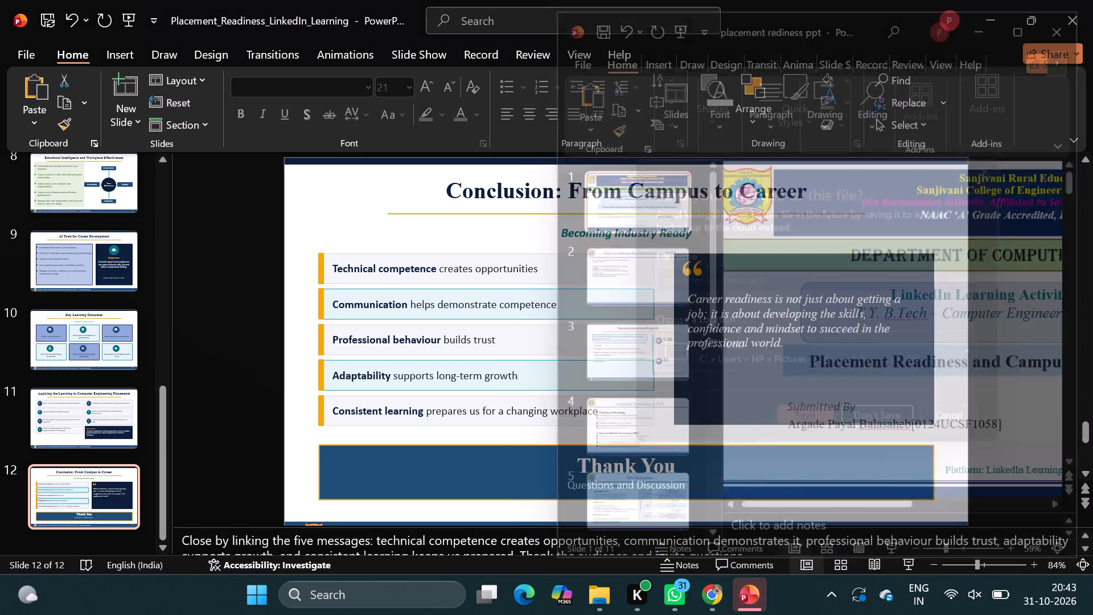
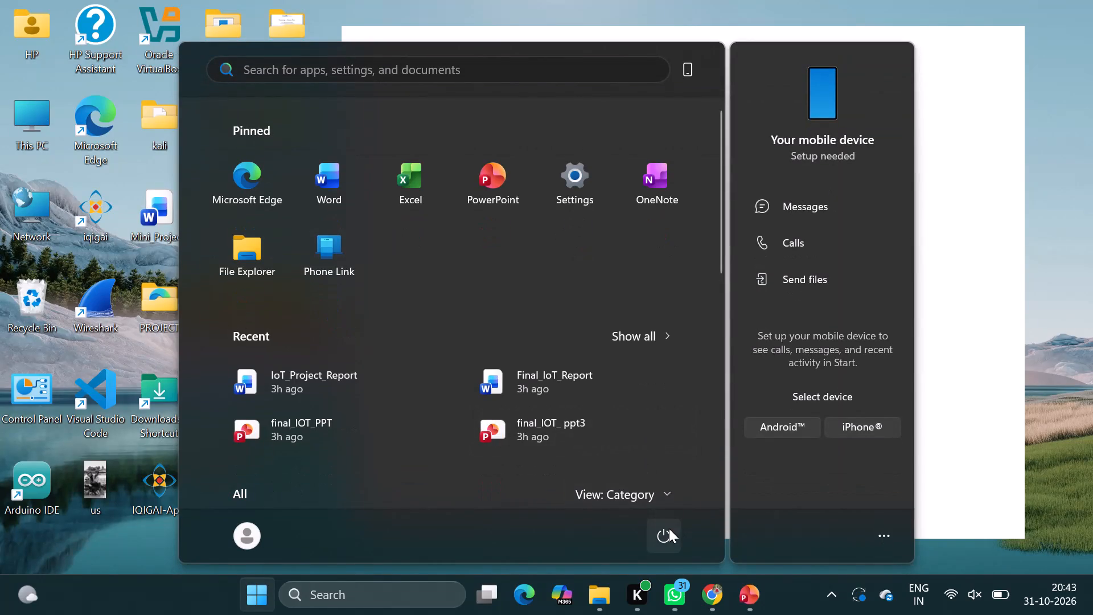
Open the Windows power options to shut down the computer.
left_click(669, 528)
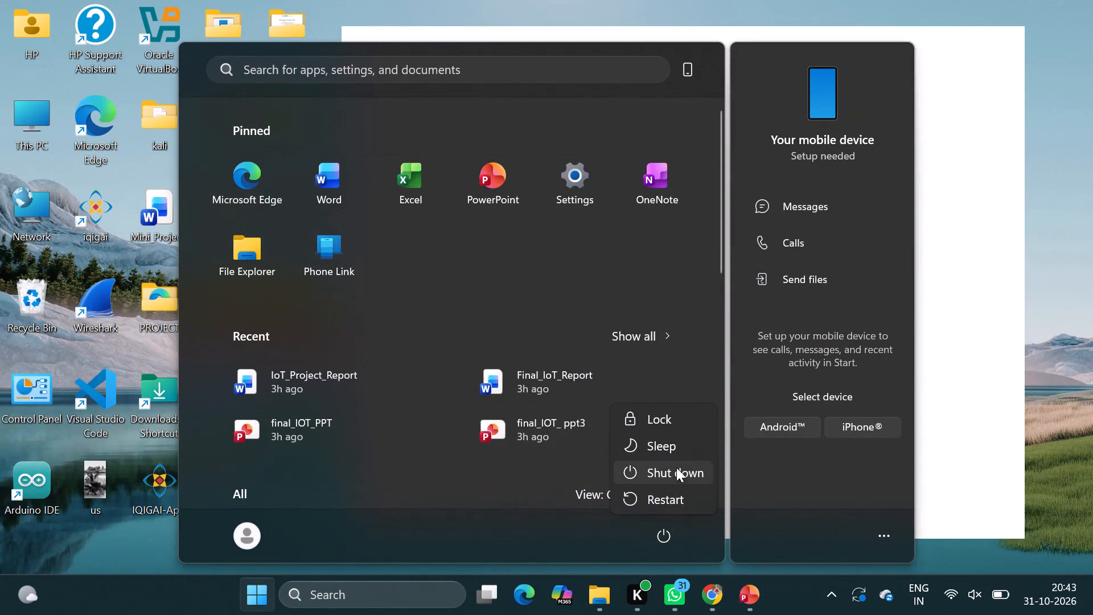